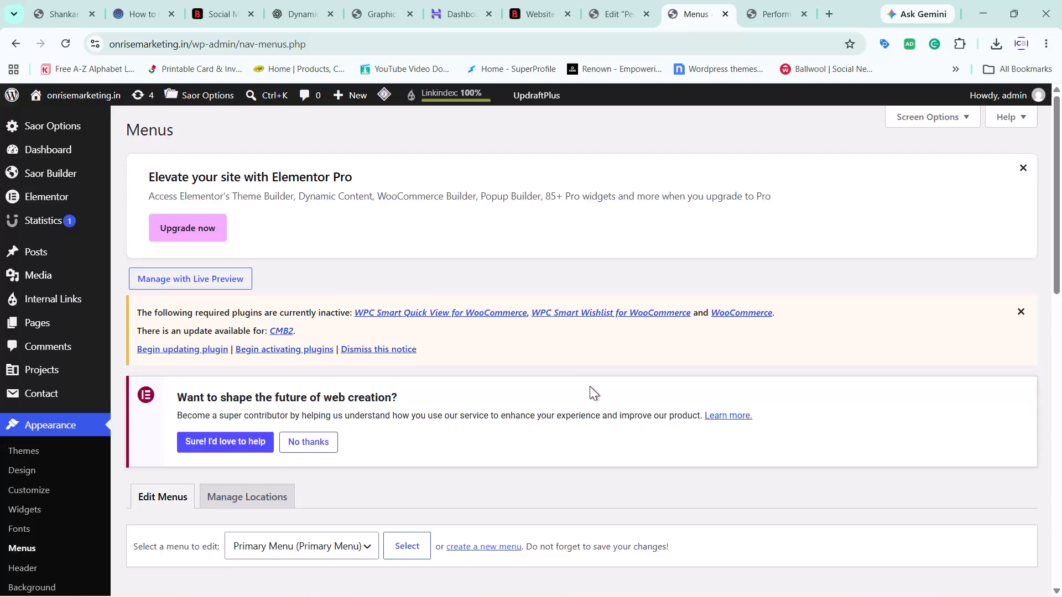
Examine the Primary Menu structure, the live performance marketing page and the FAQ area of its Elementor layout.
scroll(590, 386, "down", 6)
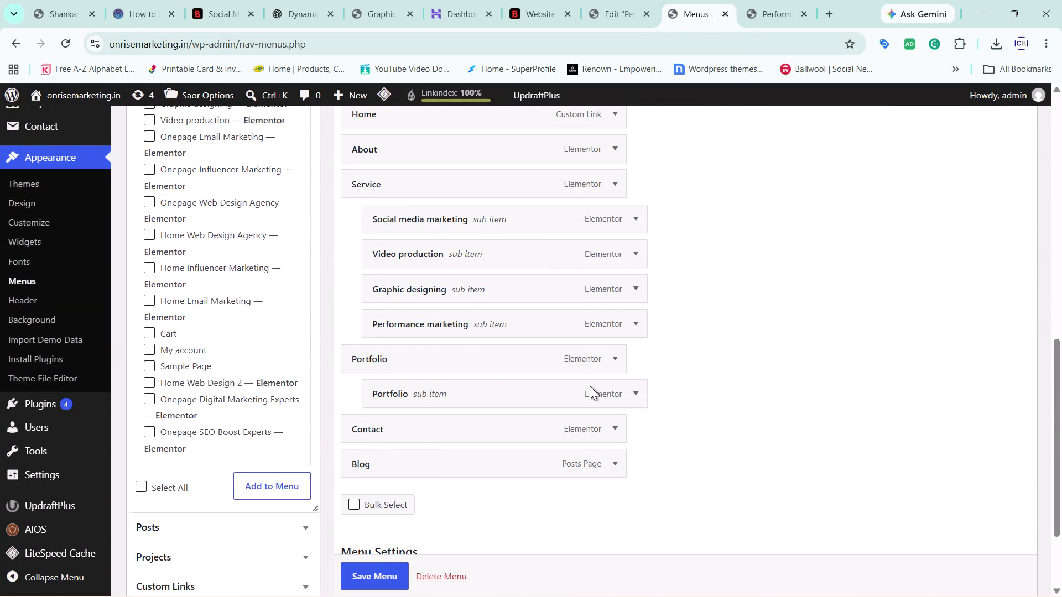
scroll(590, 386, "down", 1)
scroll(590, 386, "up", 1)
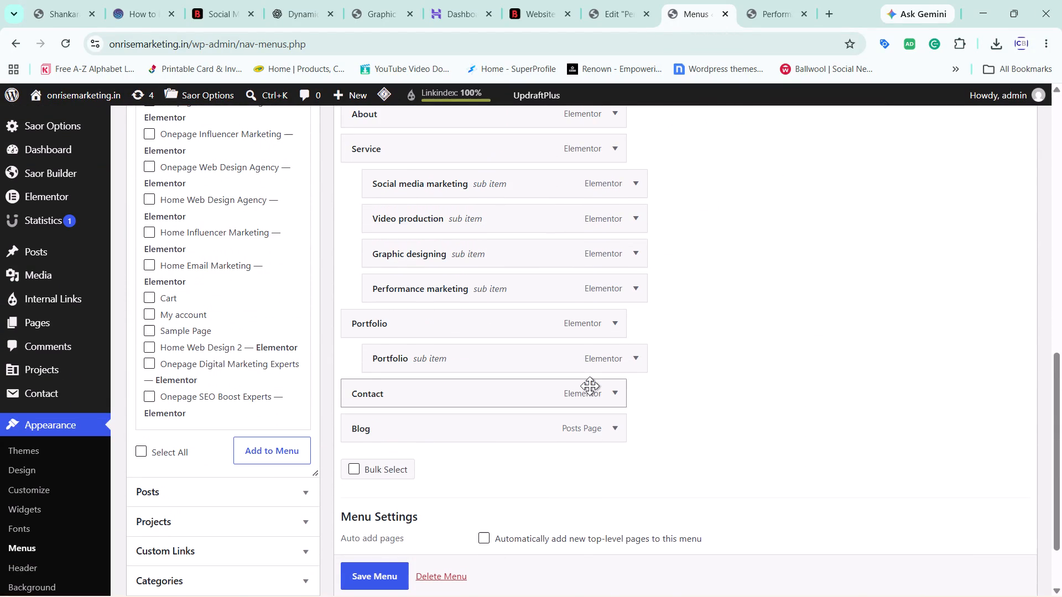
left_click(771, 0)
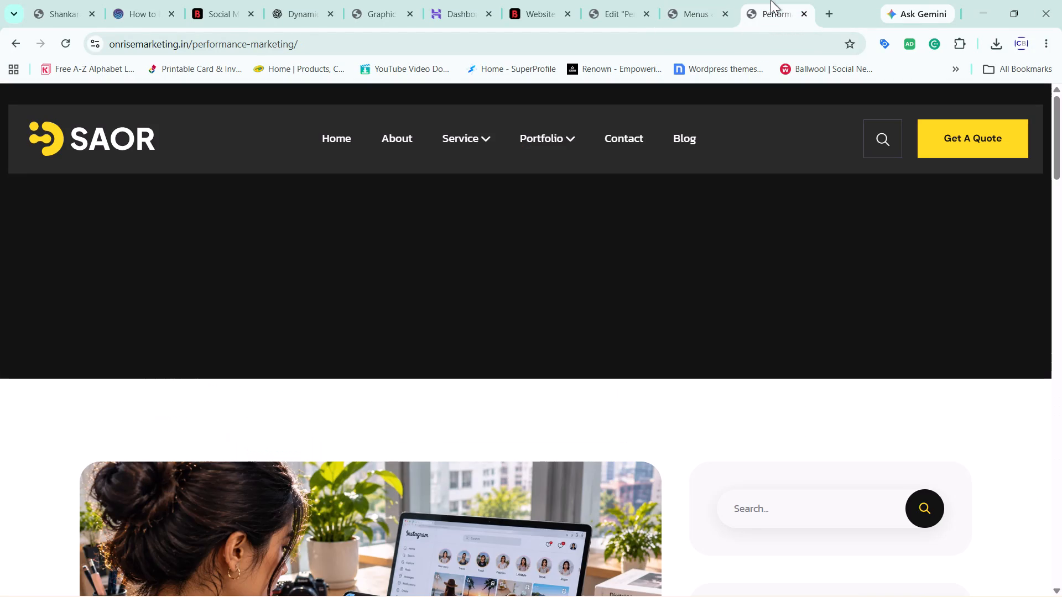
left_click(710, 0)
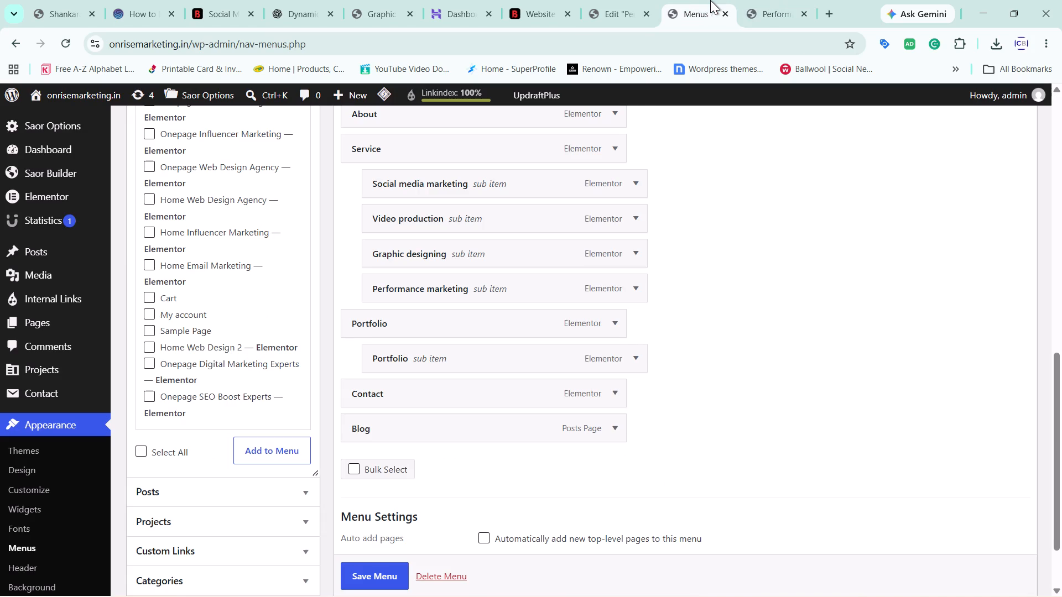
left_click(602, 0)
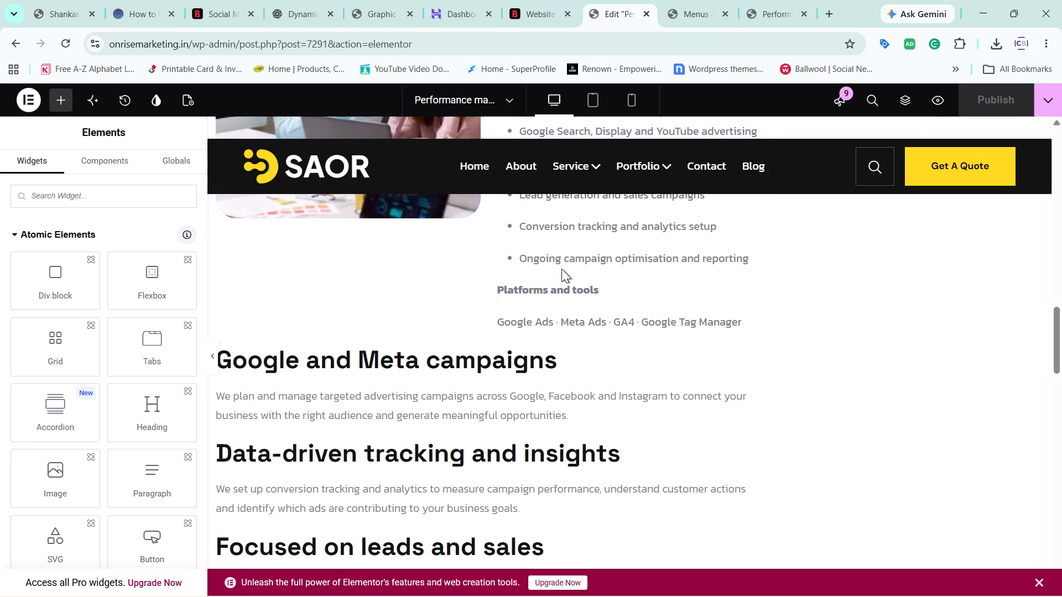
scroll(561, 269, "down", 5)
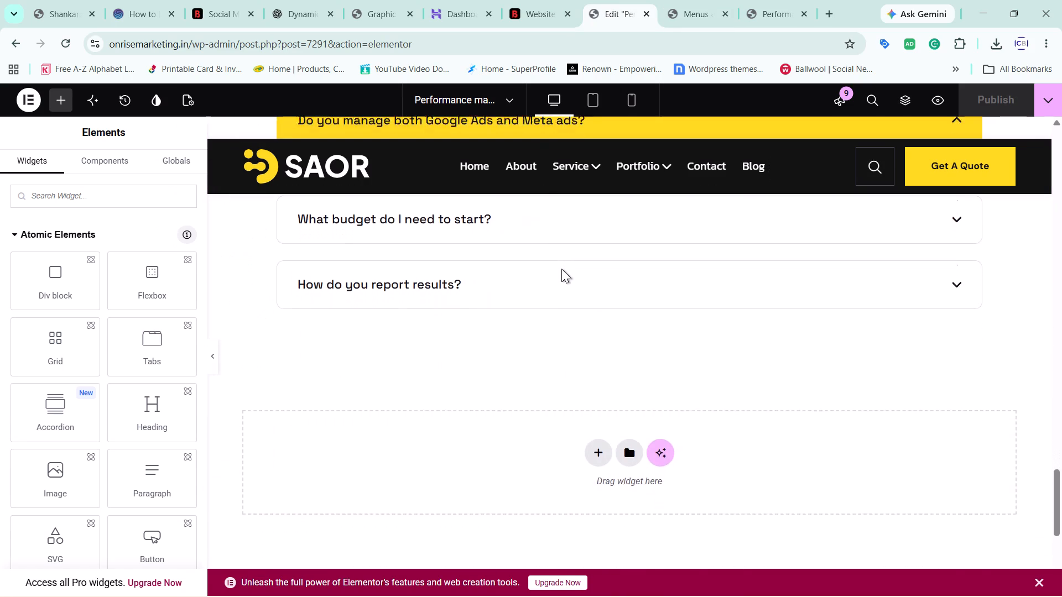
scroll(561, 269, "up", 1)
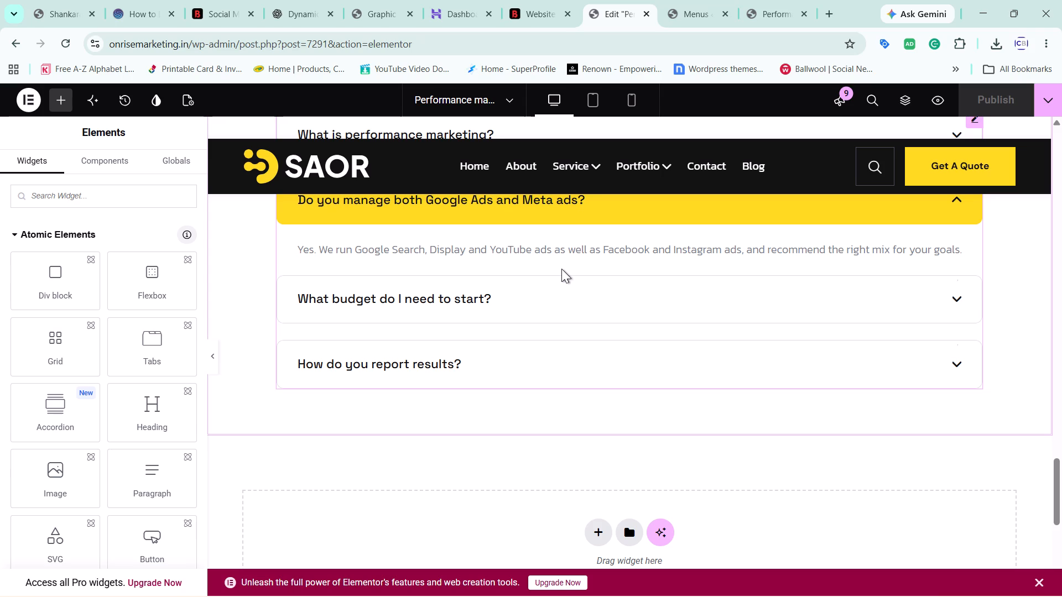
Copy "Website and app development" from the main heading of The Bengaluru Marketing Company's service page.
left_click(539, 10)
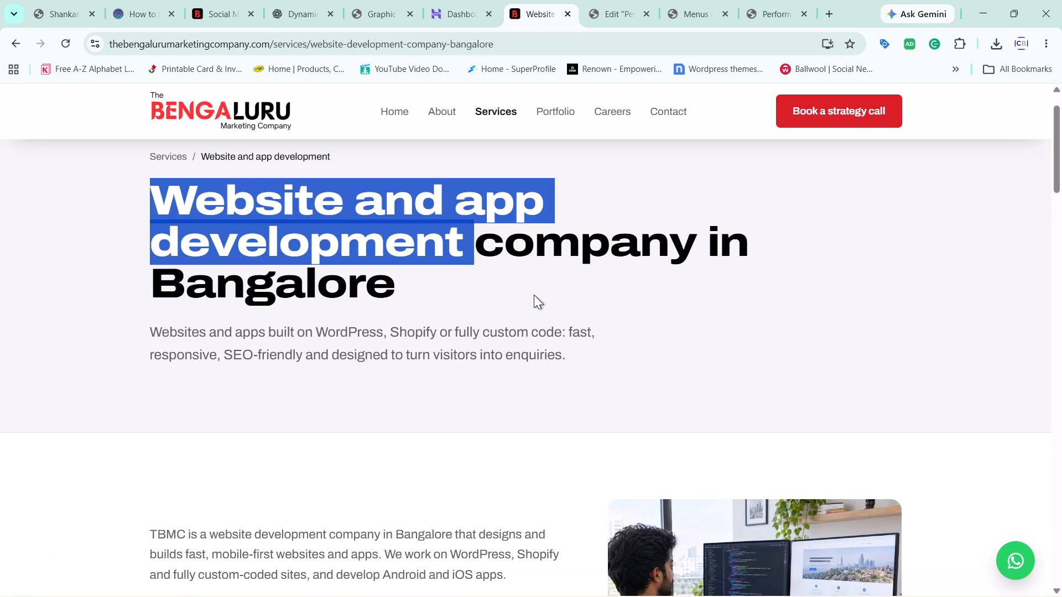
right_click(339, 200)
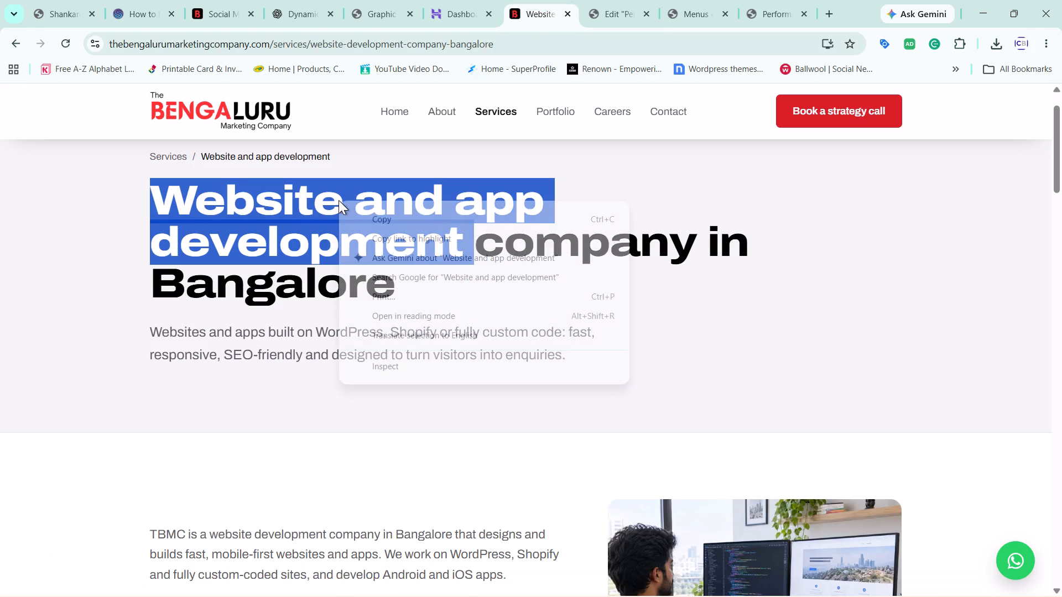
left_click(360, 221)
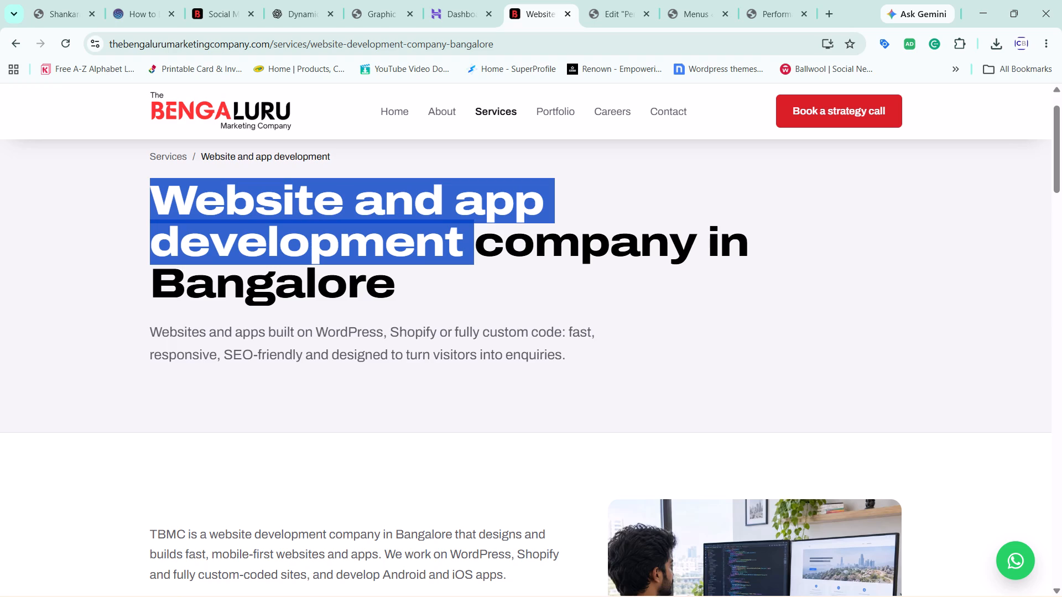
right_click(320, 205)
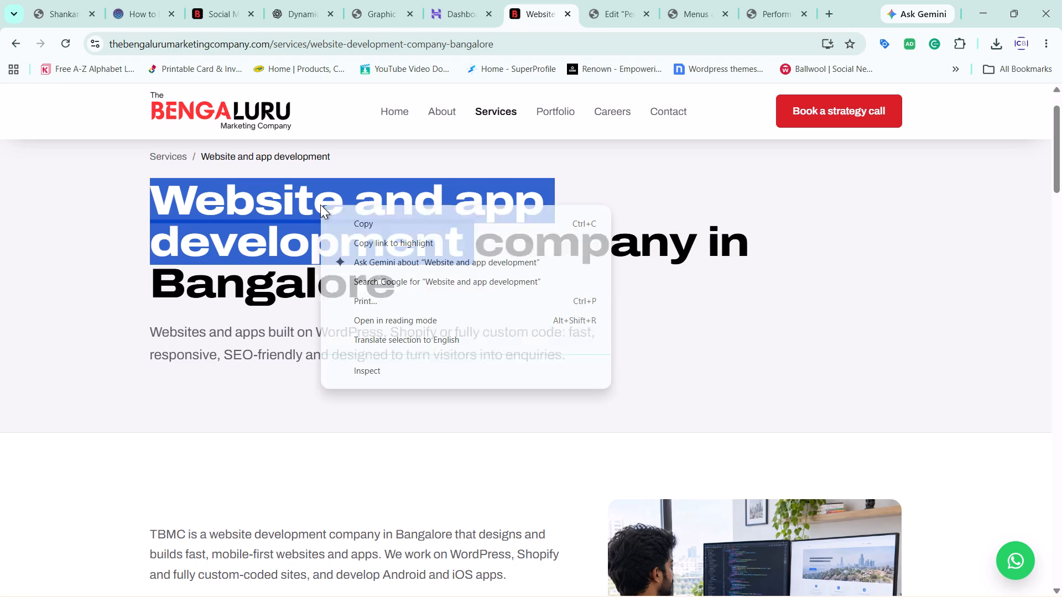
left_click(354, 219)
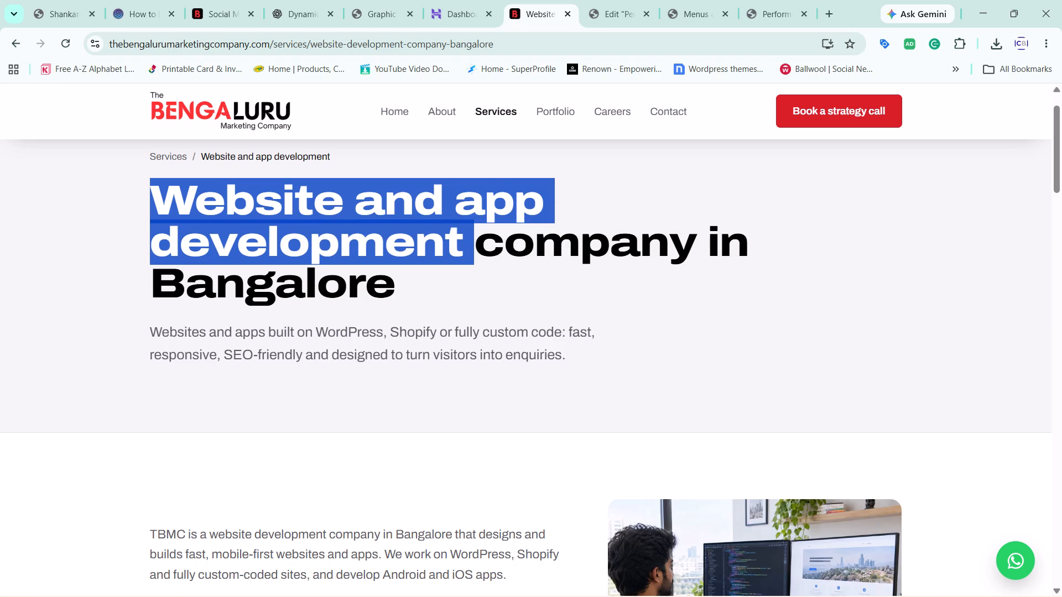
Duplicate the published Graphic designing page as a draft from the WordPress list of all pages.
left_click(773, 14)
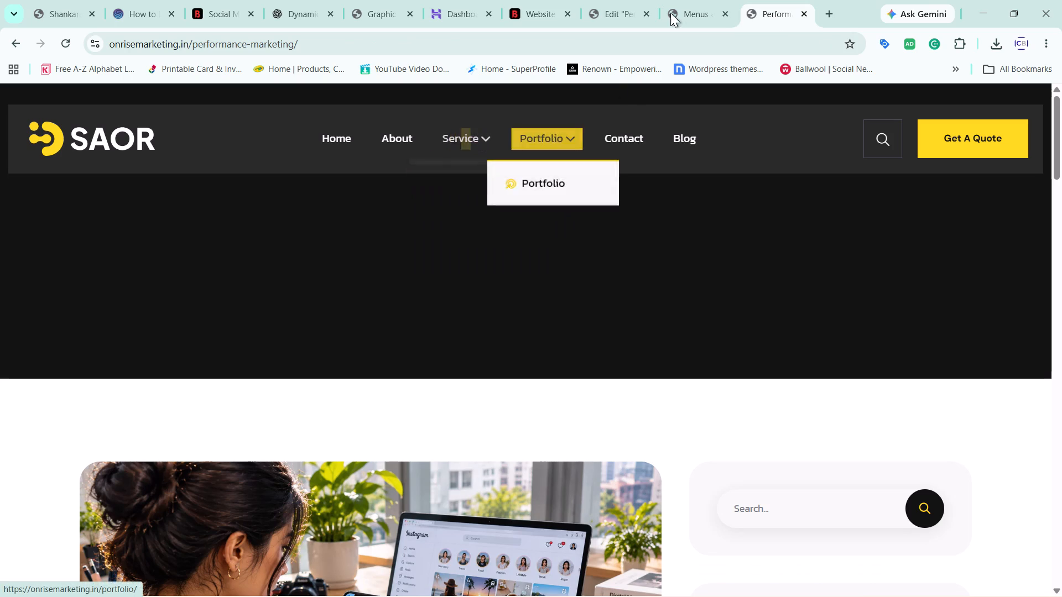
left_click(712, 0)
scroll(525, 290, "up", 1)
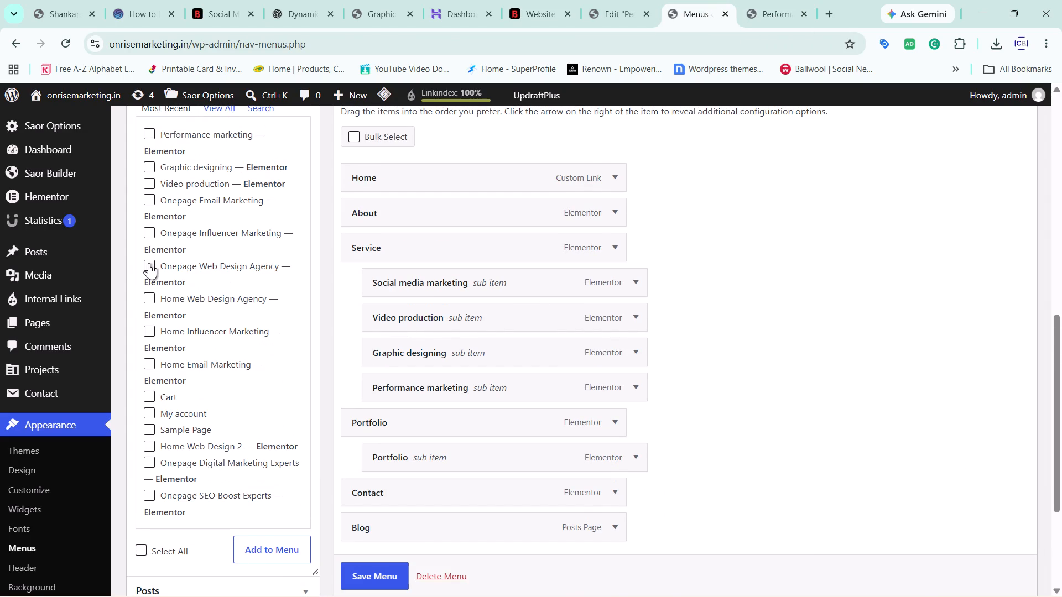
left_click(74, 322)
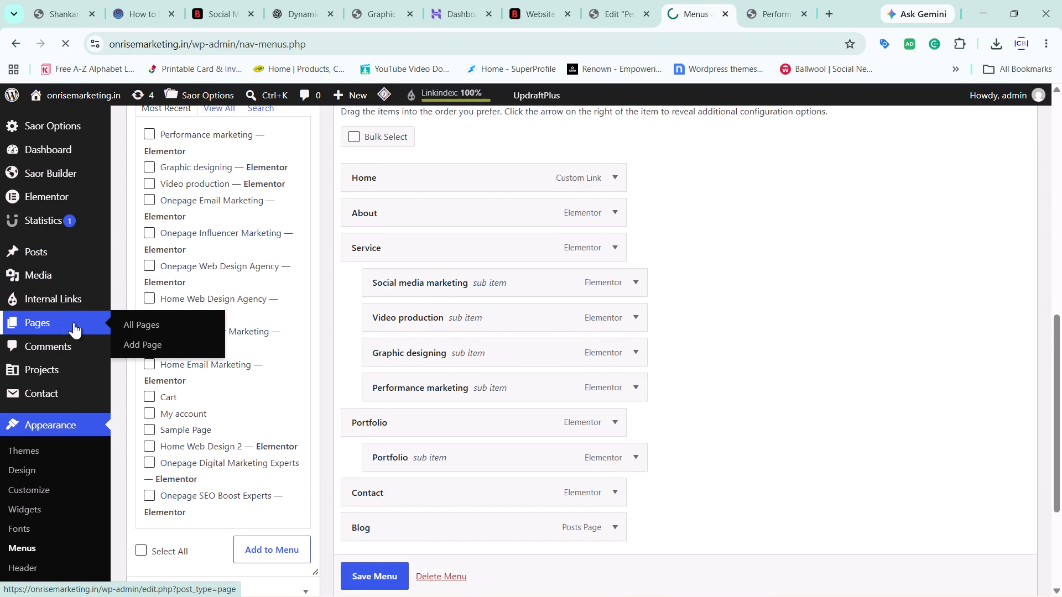
scroll(396, 422, "down", 2)
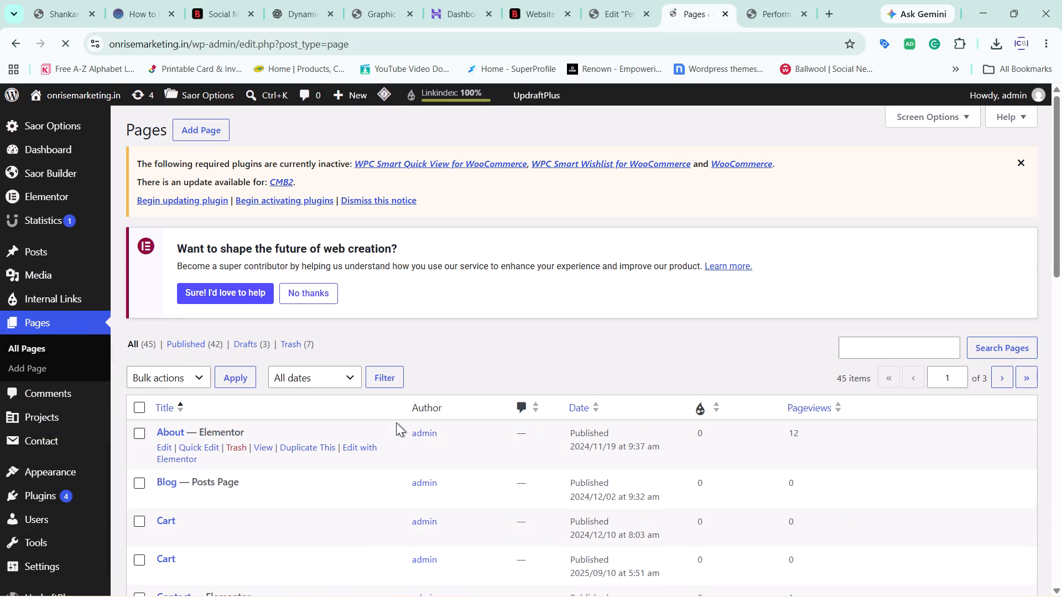
scroll(396, 422, "down", 3)
scroll(396, 422, "up", 2)
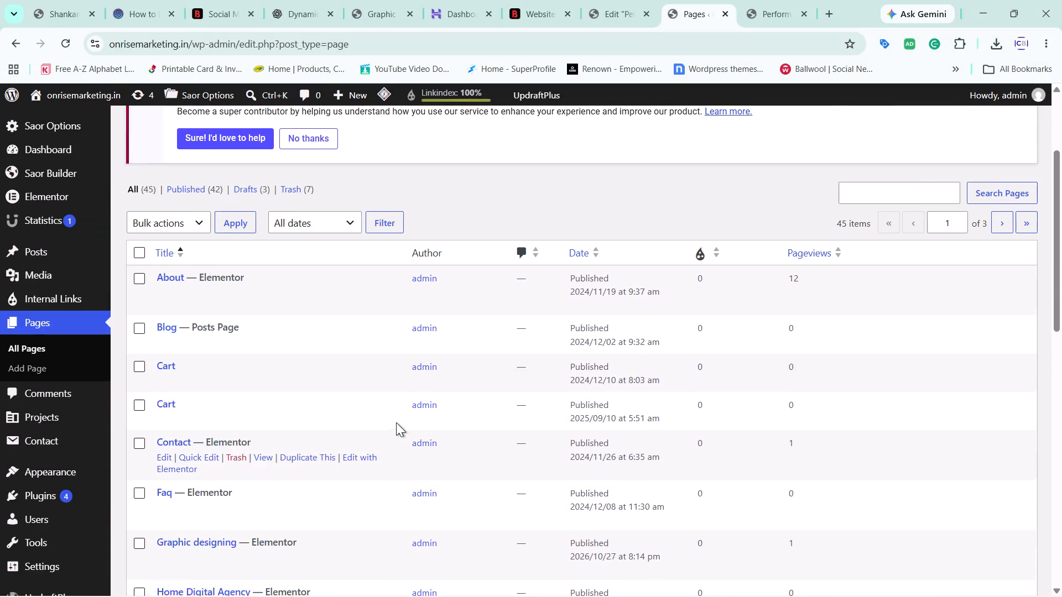
scroll(387, 385, "down", 4)
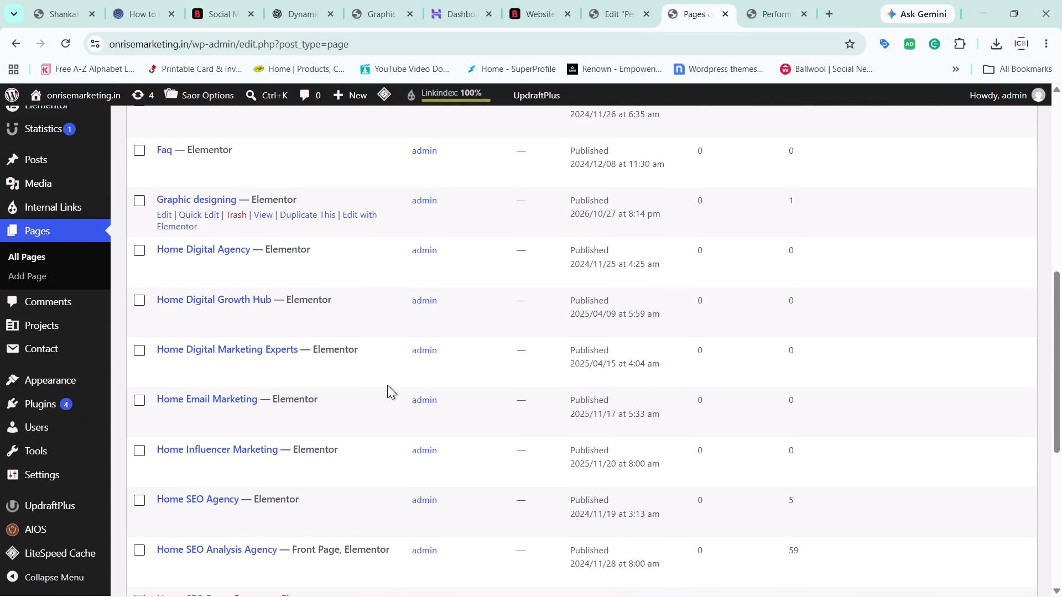
scroll(387, 385, "up", 1)
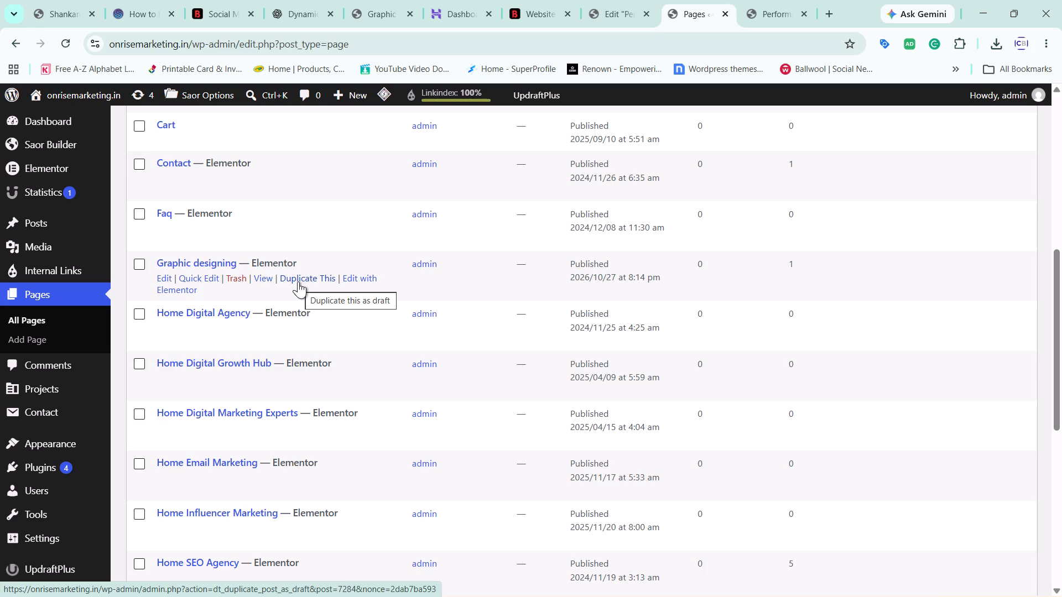
left_click(298, 281)
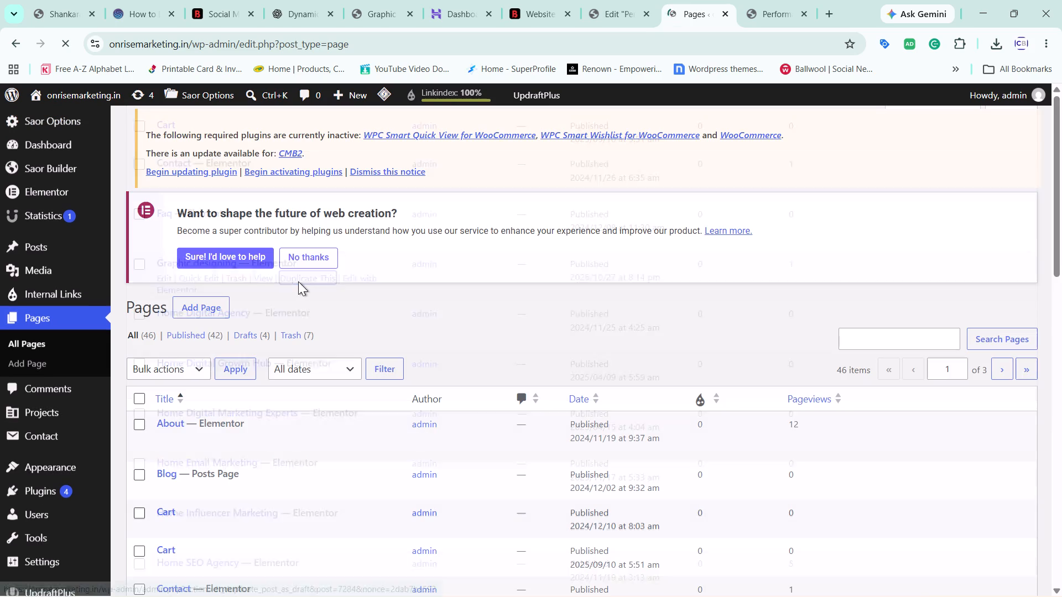
Open the duplicated Graphic designing draft for editing and change its title to "Website Development".
scroll(303, 350, "down", 5)
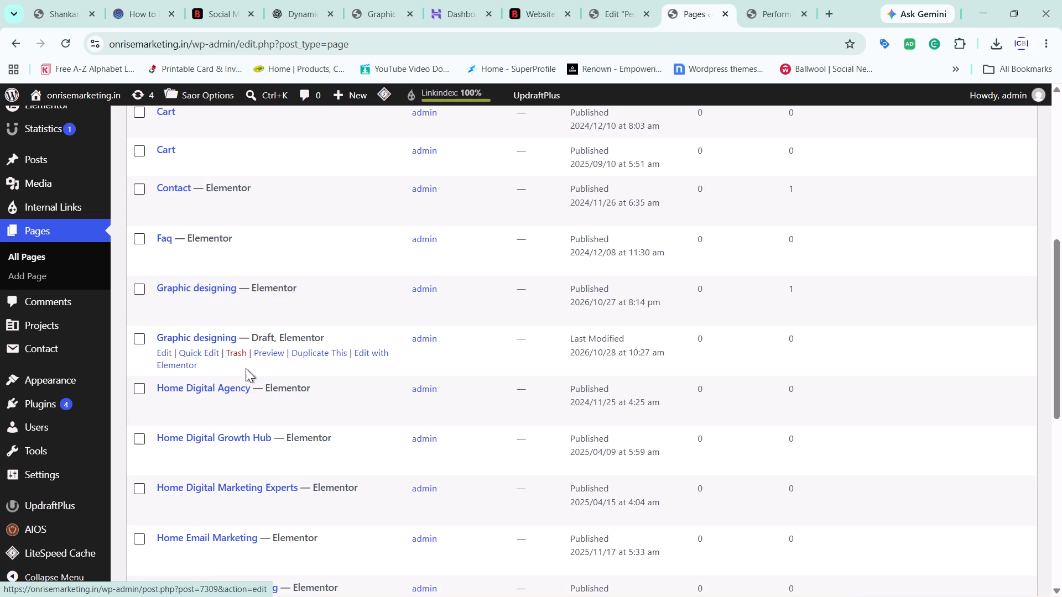
left_click(158, 354)
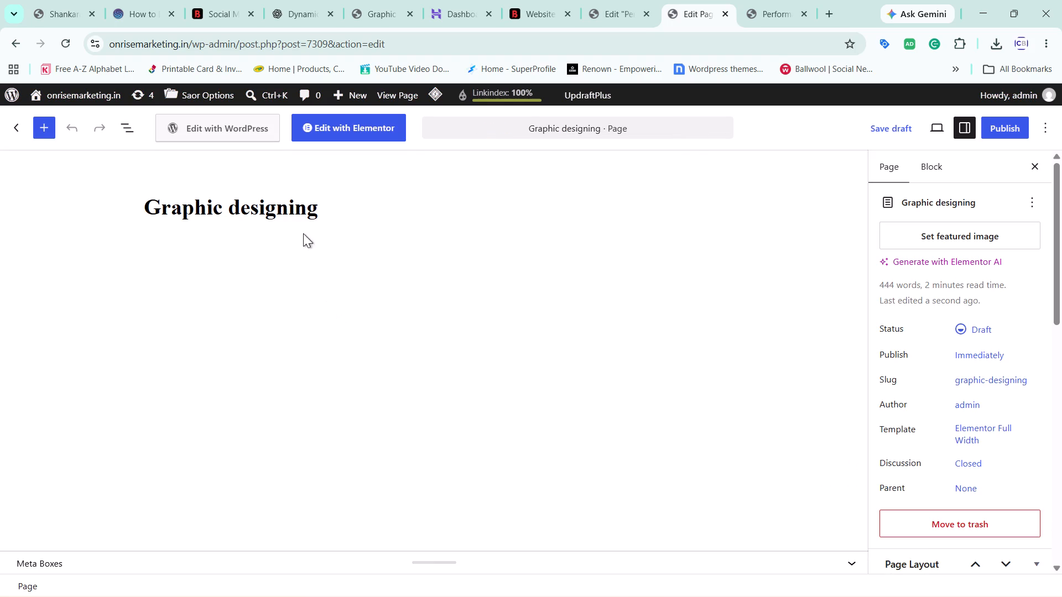
left_click_drag(330, 192, 316, 213)
triple_click(316, 213)
left_click(316, 213)
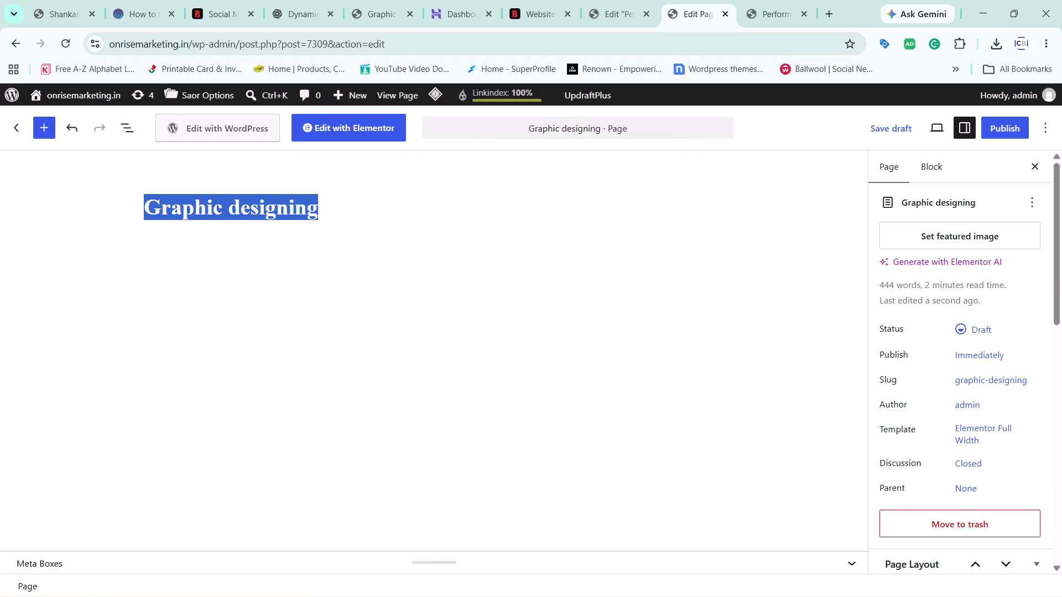
key("Delete")
type("Website")
key("space")
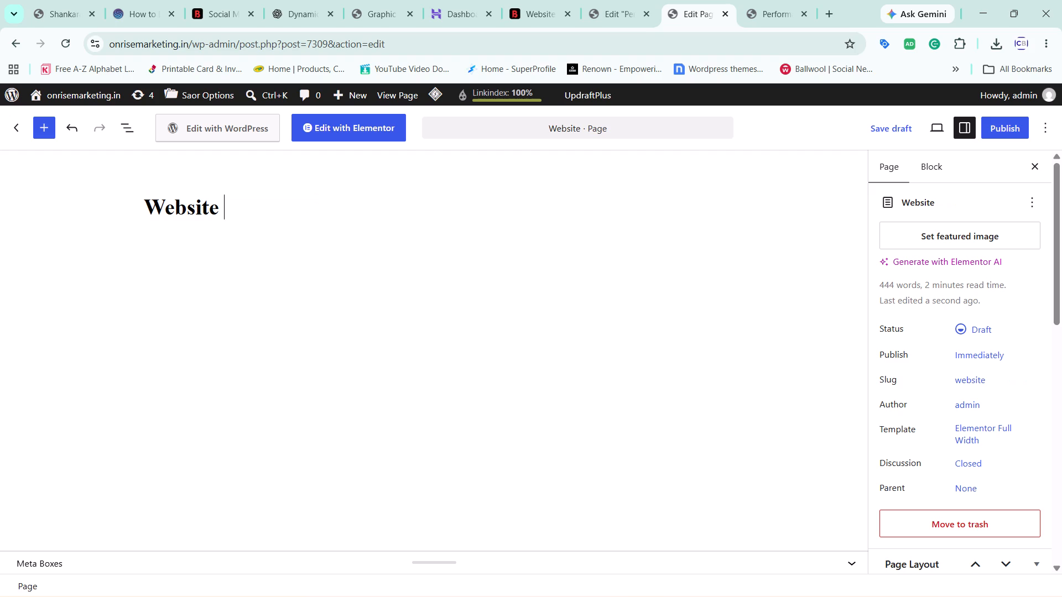
type("deb")
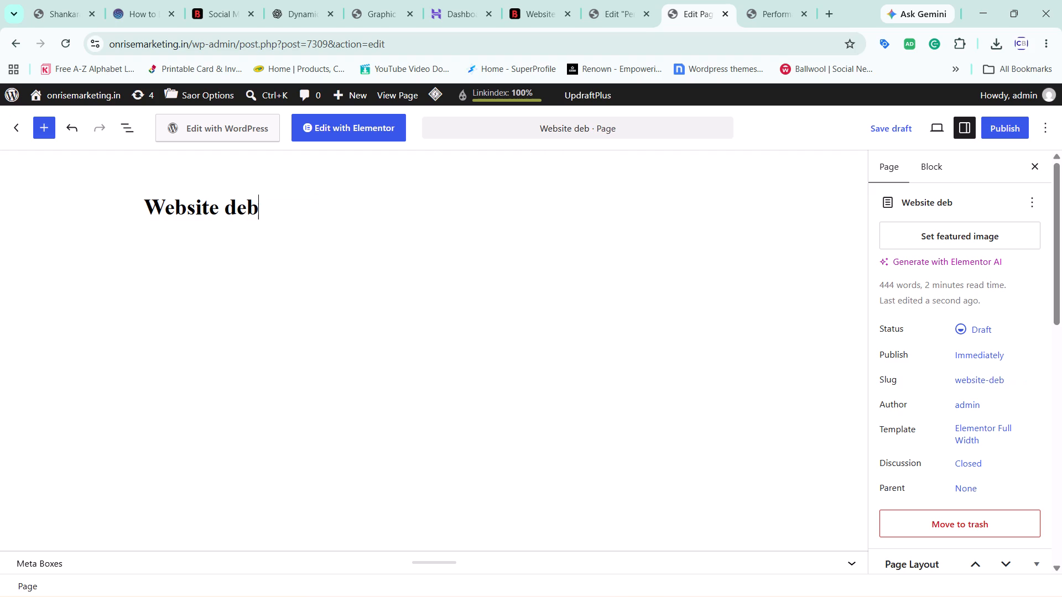
left_click_drag(226, 208, 299, 209)
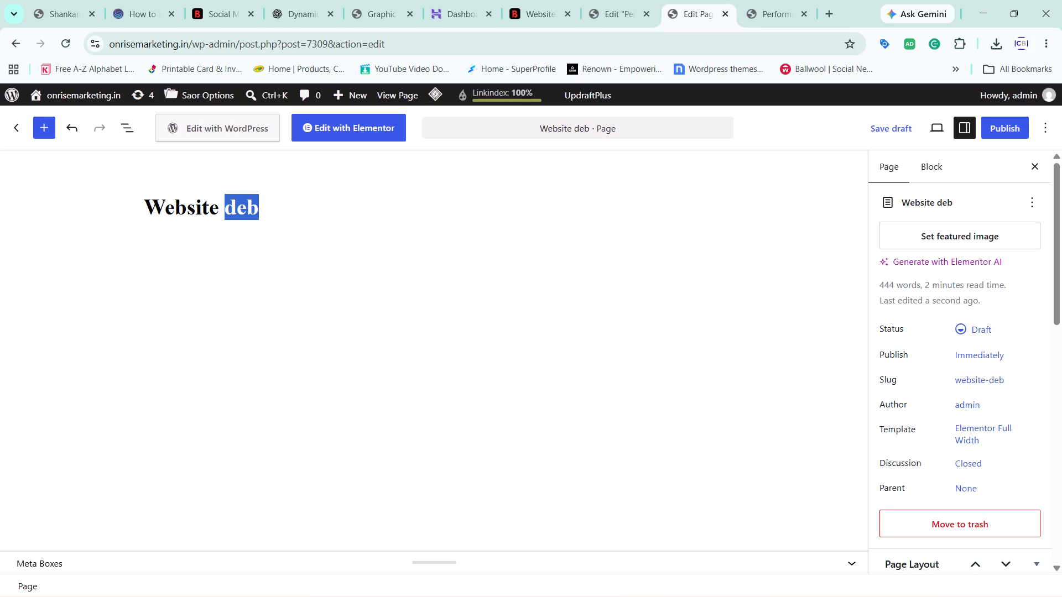
key("Delete")
type("Development")
key("space")
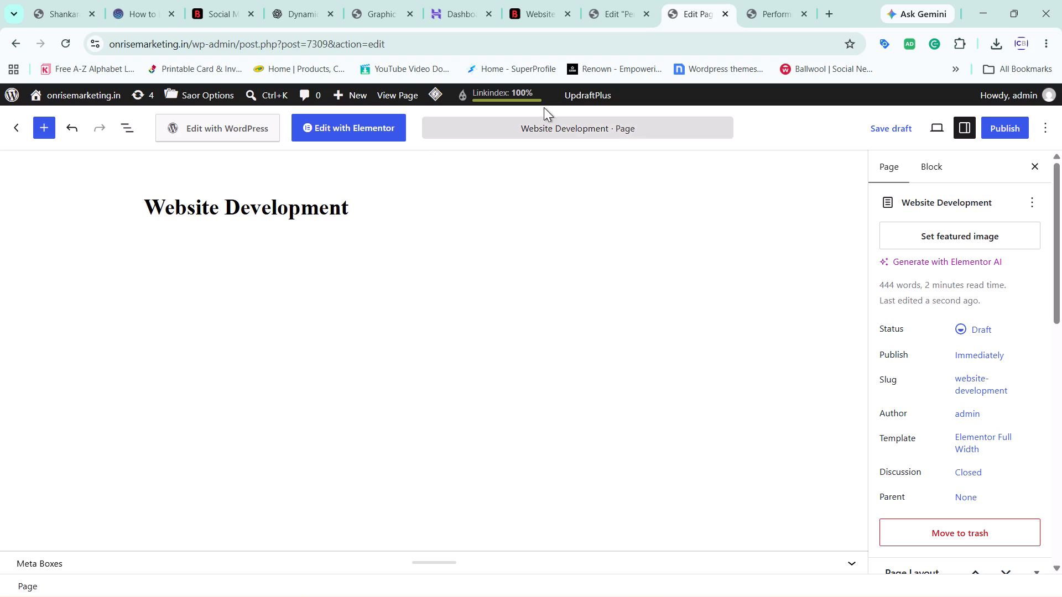
Replace "Development" in the draft's title with the lowercase word "development" copied from The Bengaluru Marketing Company's service page heading.
left_click(529, 17)
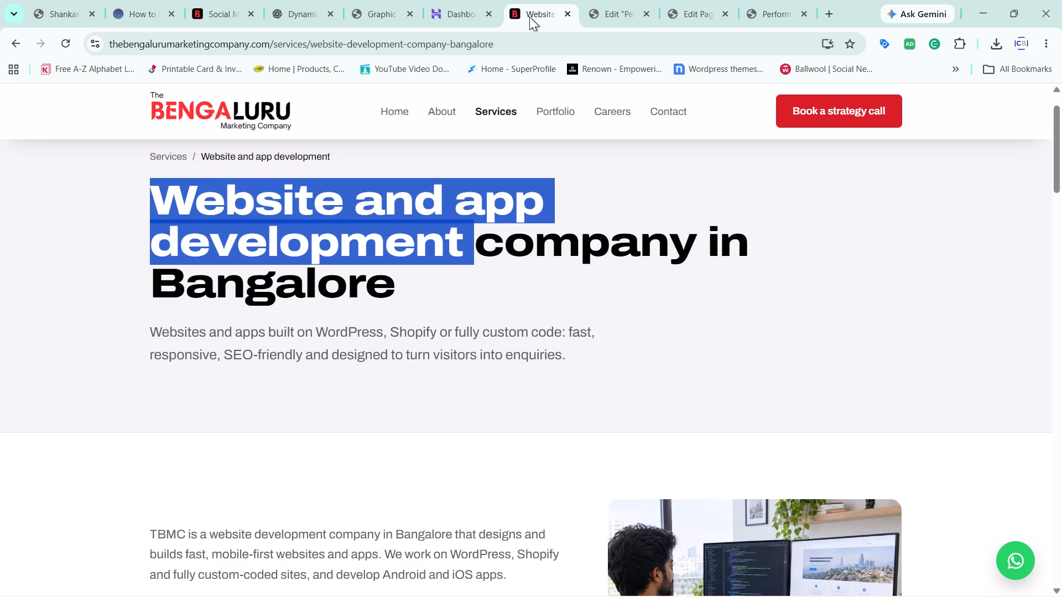
left_click(202, 247)
left_click_drag(158, 243, 381, 235)
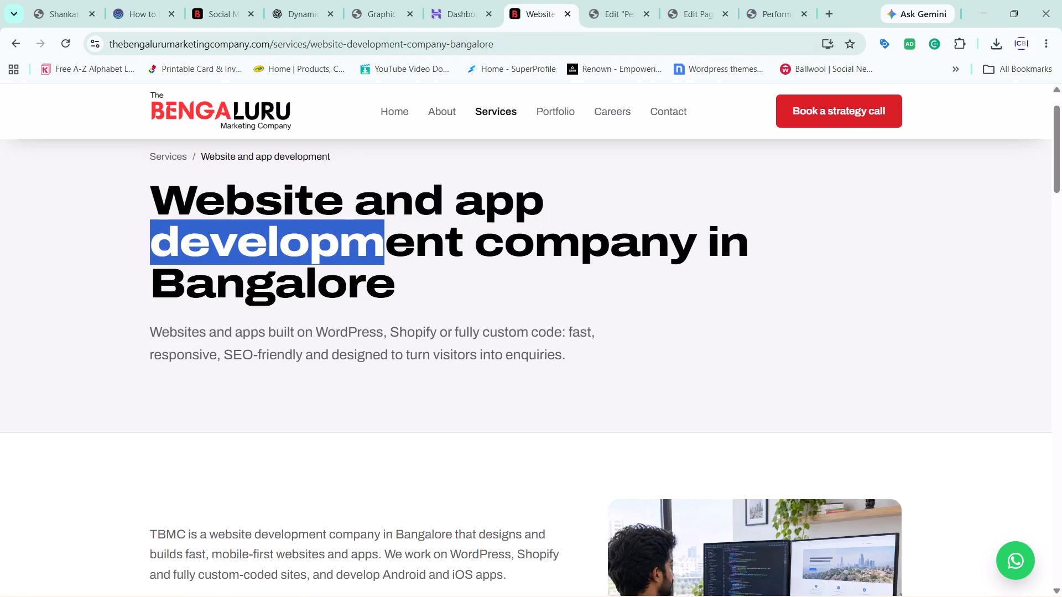
left_click_drag(381, 235, 469, 245)
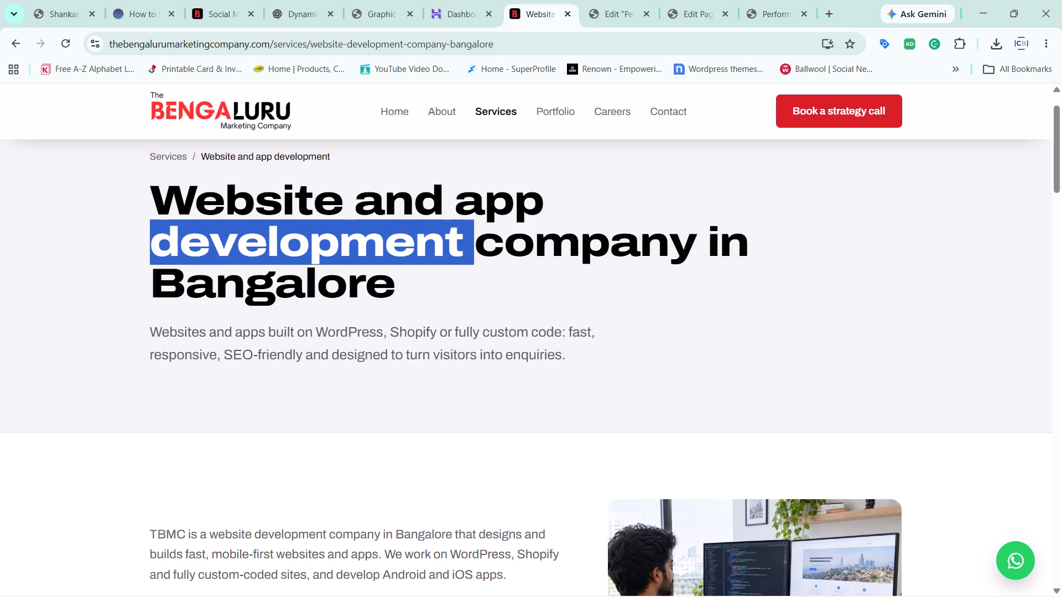
key("ctrl+c")
left_click(775, 11)
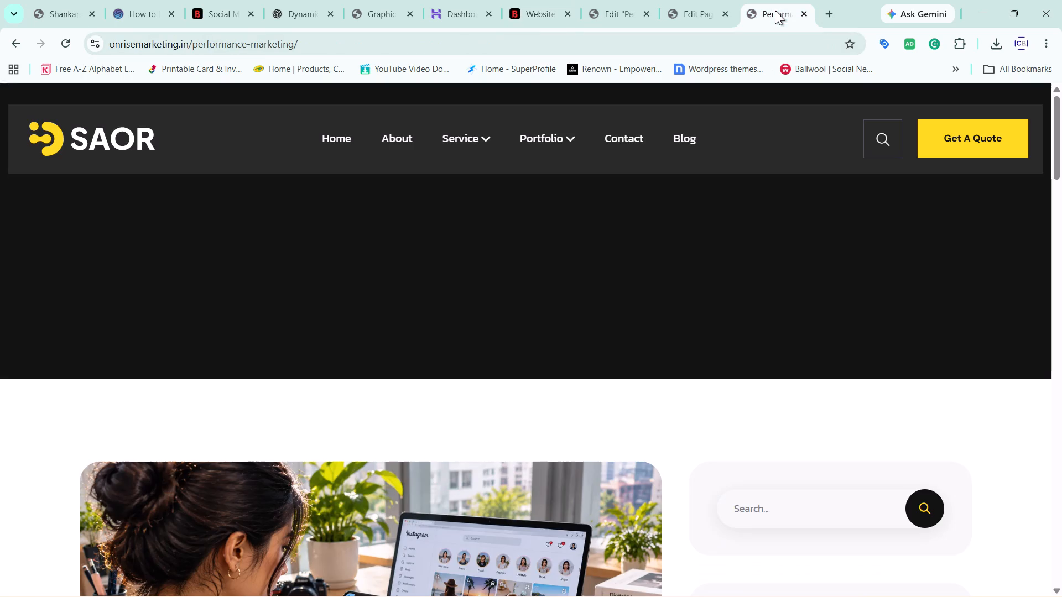
left_click(699, 0)
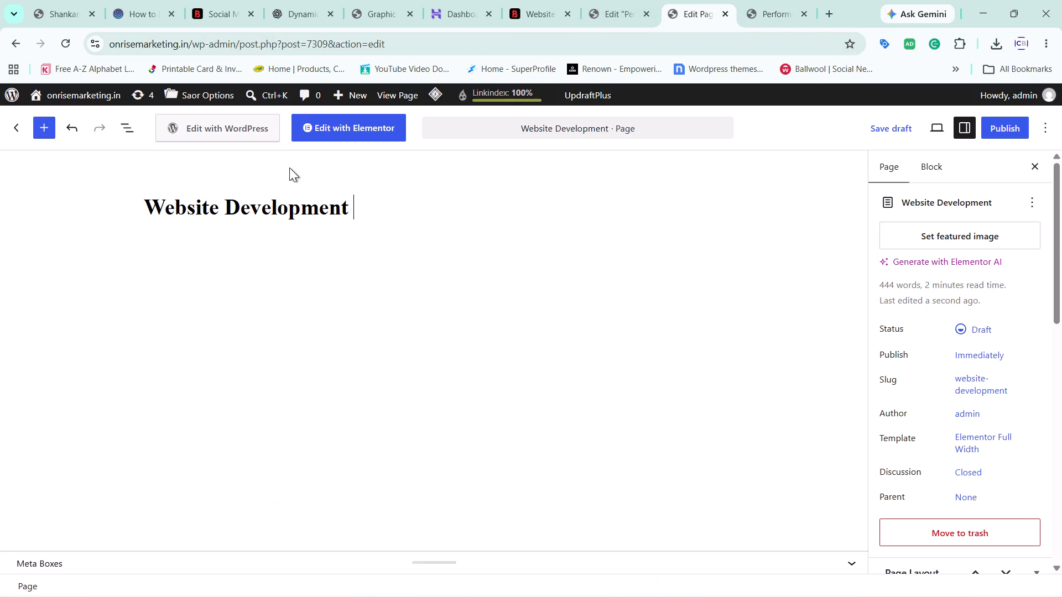
left_click_drag(230, 201, 411, 188)
left_click_drag(228, 208, 372, 212)
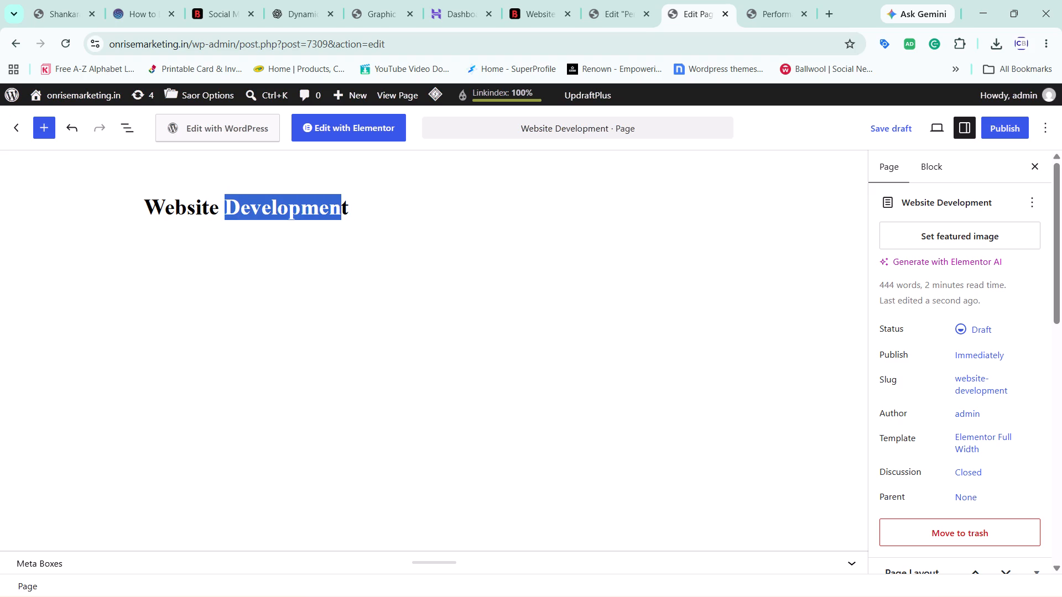
key("ctrl+v")
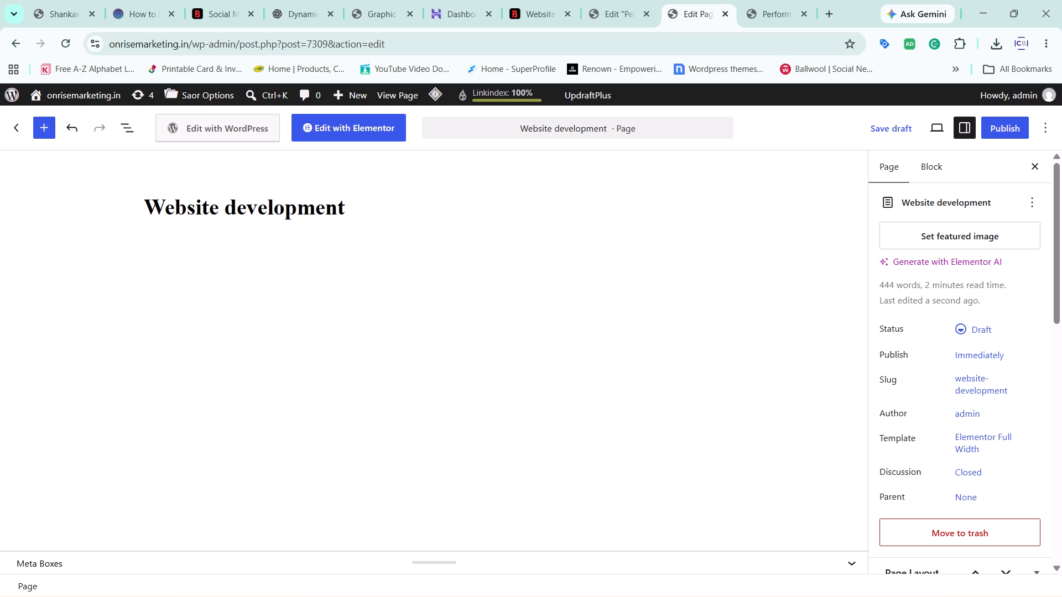
Publish the Website development page.
left_click(1007, 129)
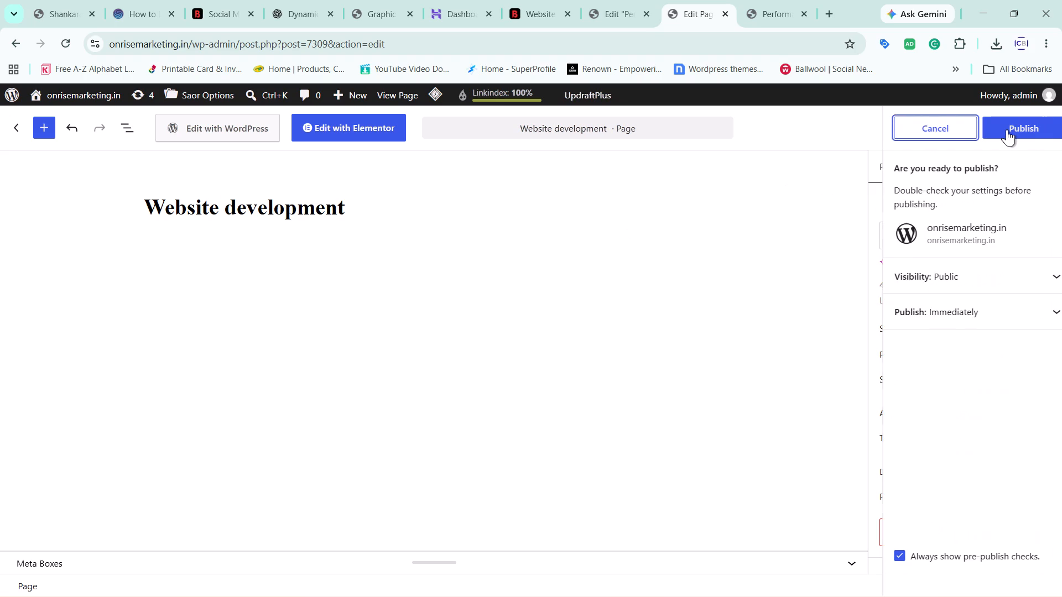
left_click(1007, 129)
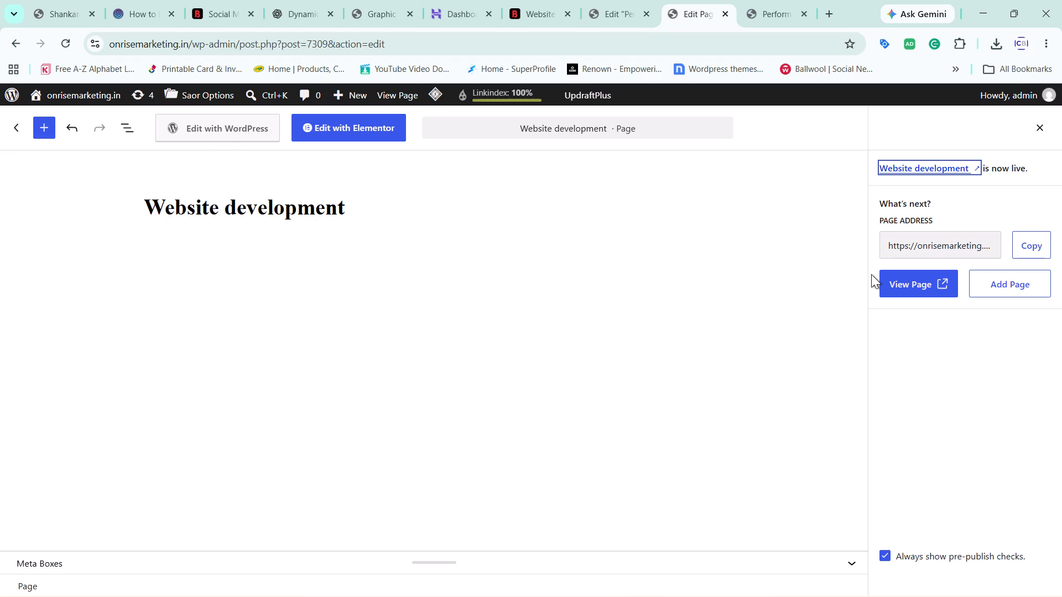
Open the Website development page in Elementor and go to the main image above the agency heading.
scroll(871, 274, "up", 7)
left_click(325, 127)
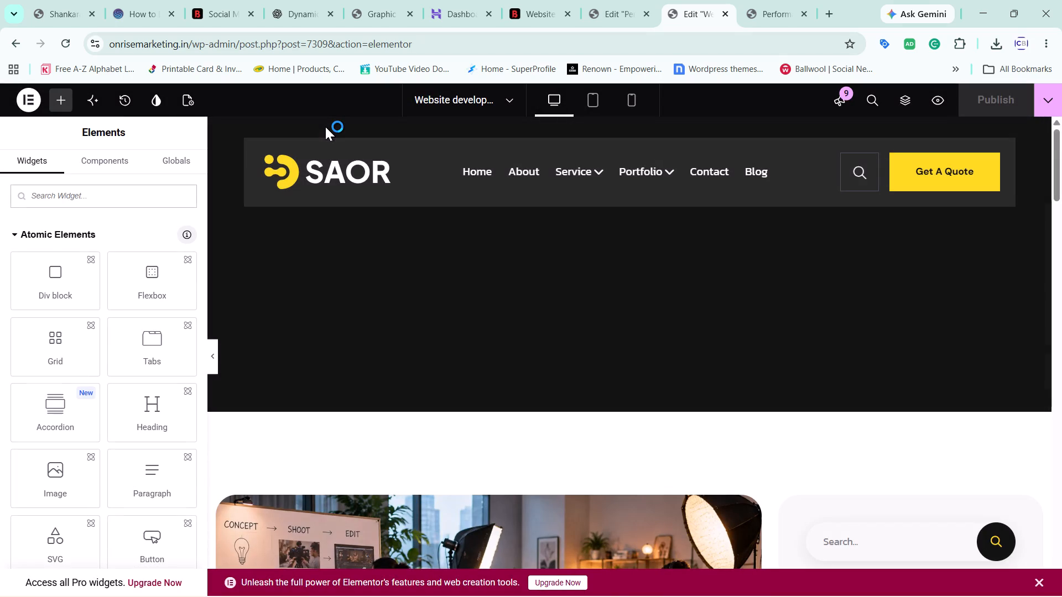
scroll(487, 210, "down", 4)
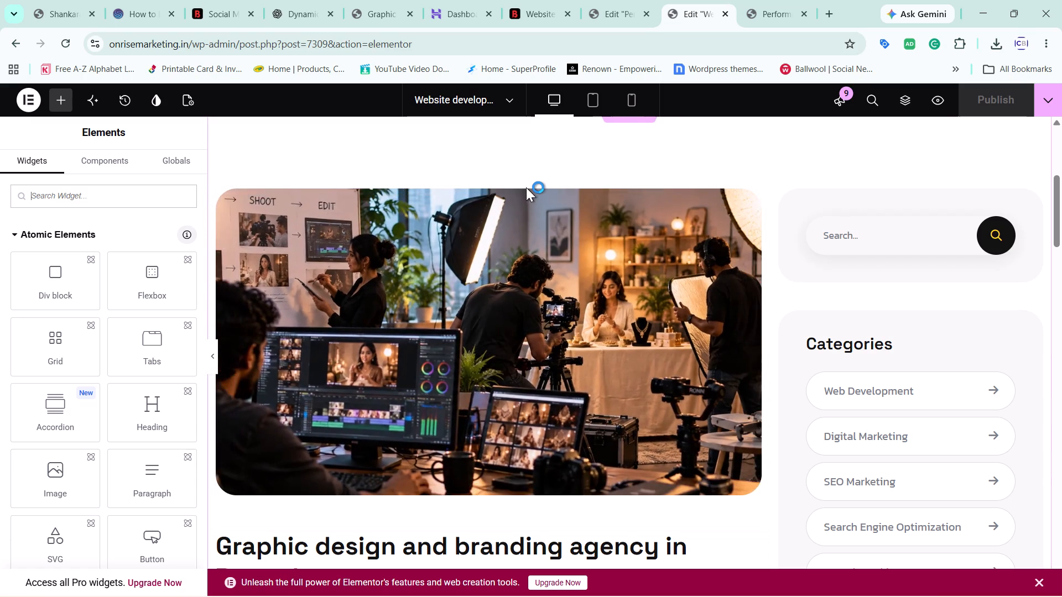
Capture a screenshot of the developer-at-desk image on The Bengaluru Marketing Company's website development page and copy it.
left_click(538, 0)
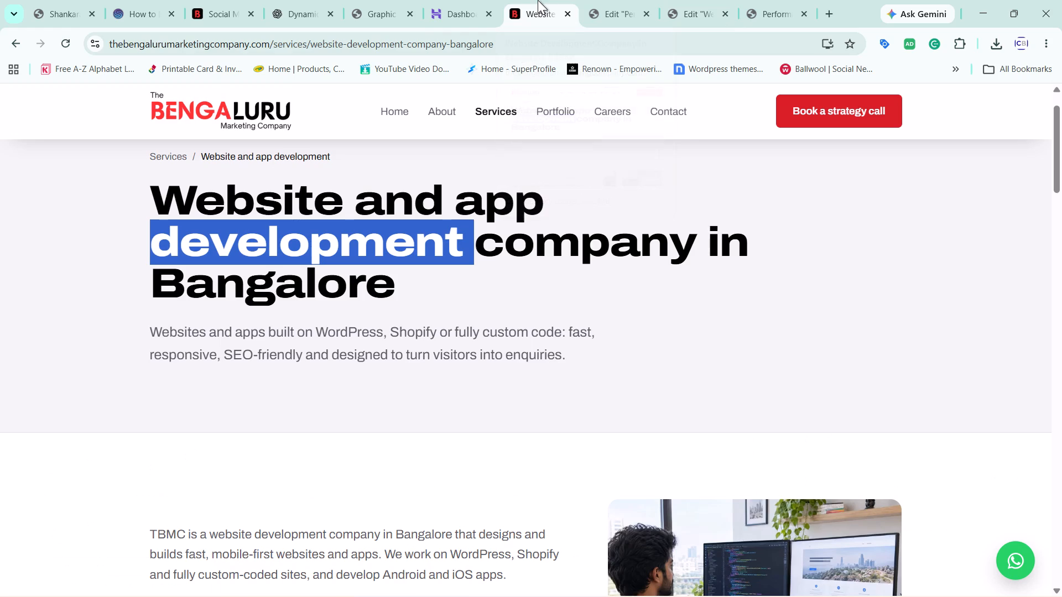
scroll(527, 362, "down", 5)
scroll(527, 362, "up", 2)
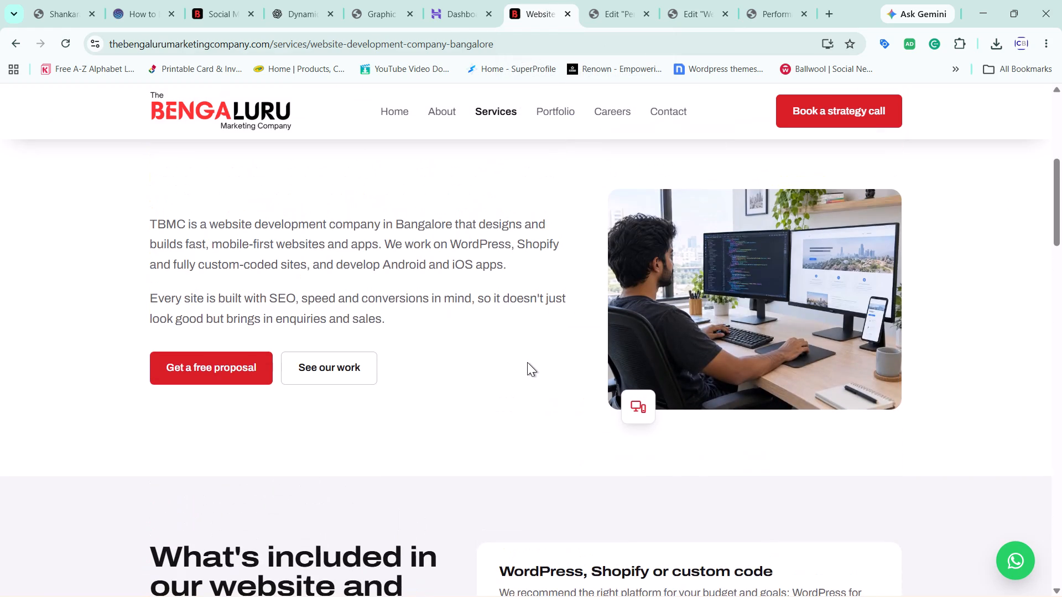
key("shift+super+s")
left_click_drag(590, 177, 642, 252)
left_click_drag(595, 176, 923, 464)
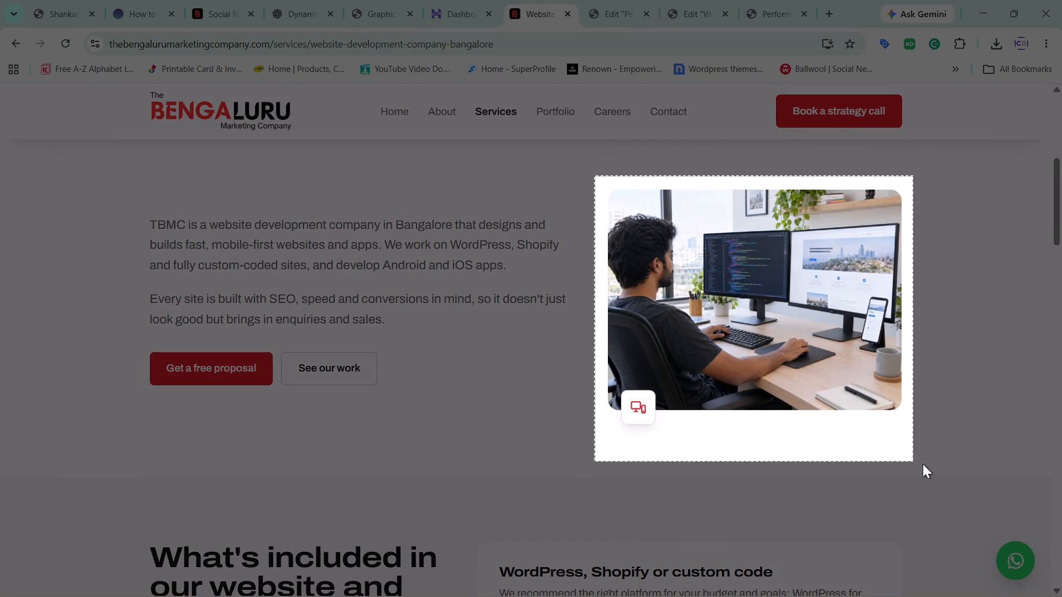
left_click_drag(923, 464, 915, 446)
key("ctrl+c")
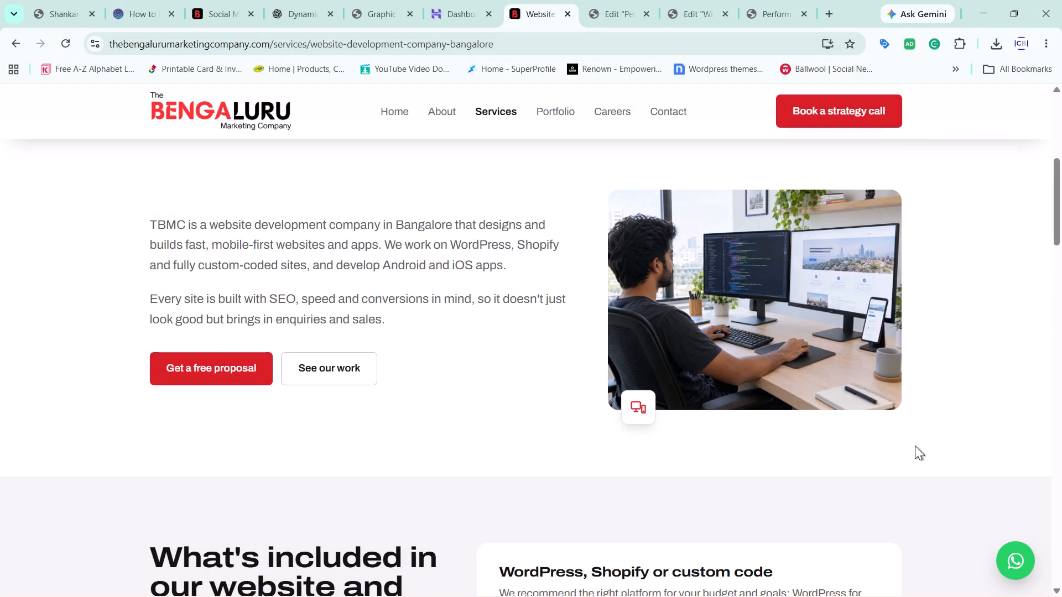
left_click(372, 0)
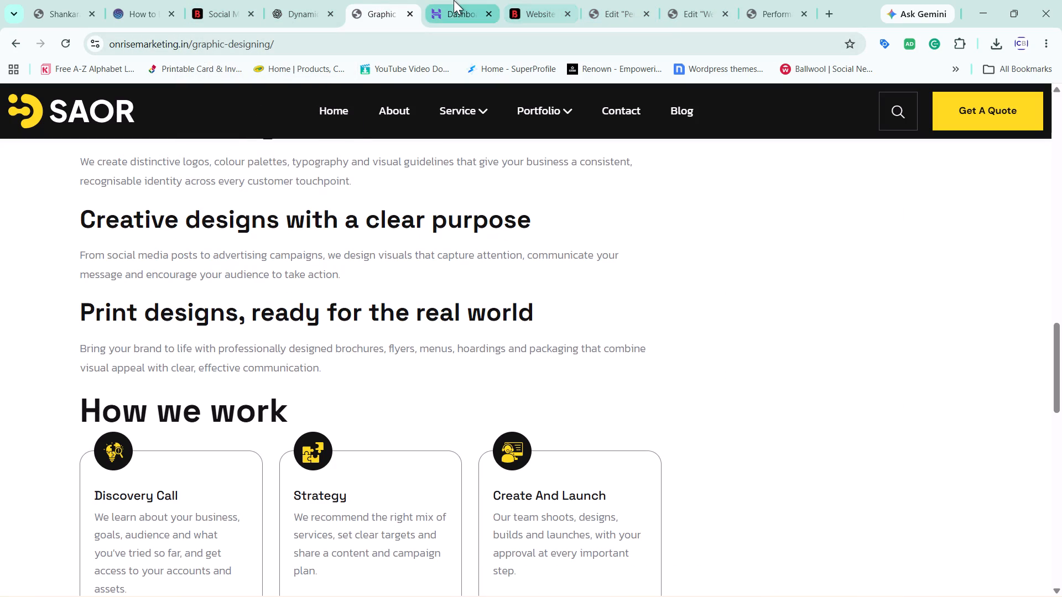
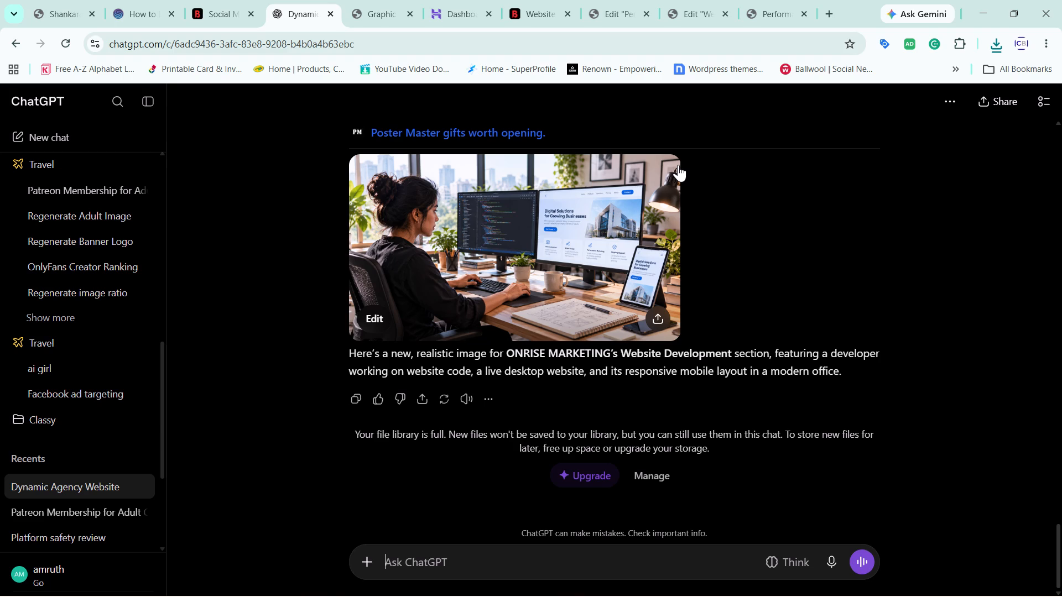
Replace the main image above the agency heading on the Website development page with the uploaded "Modern Web Design Workspace.png".
left_click(604, 0)
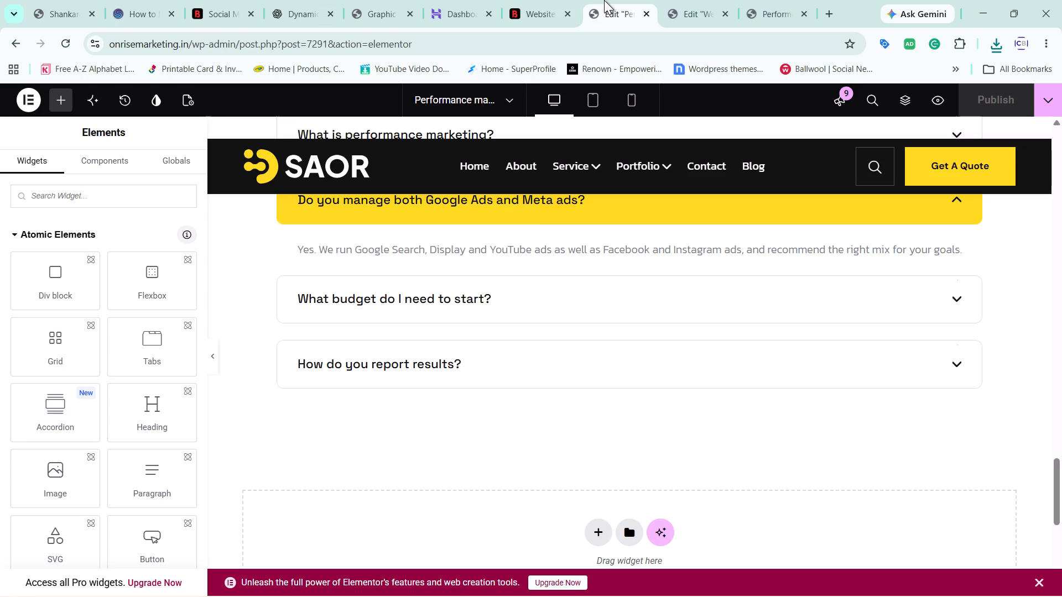
scroll(543, 244, "up", 3)
left_click(704, 14)
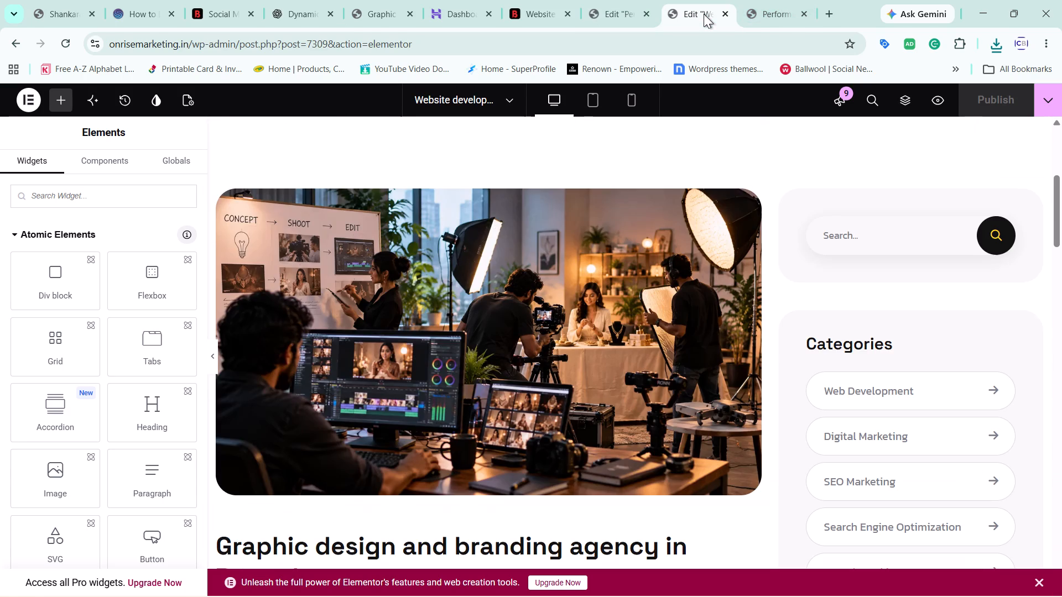
scroll(649, 427, "down", 1)
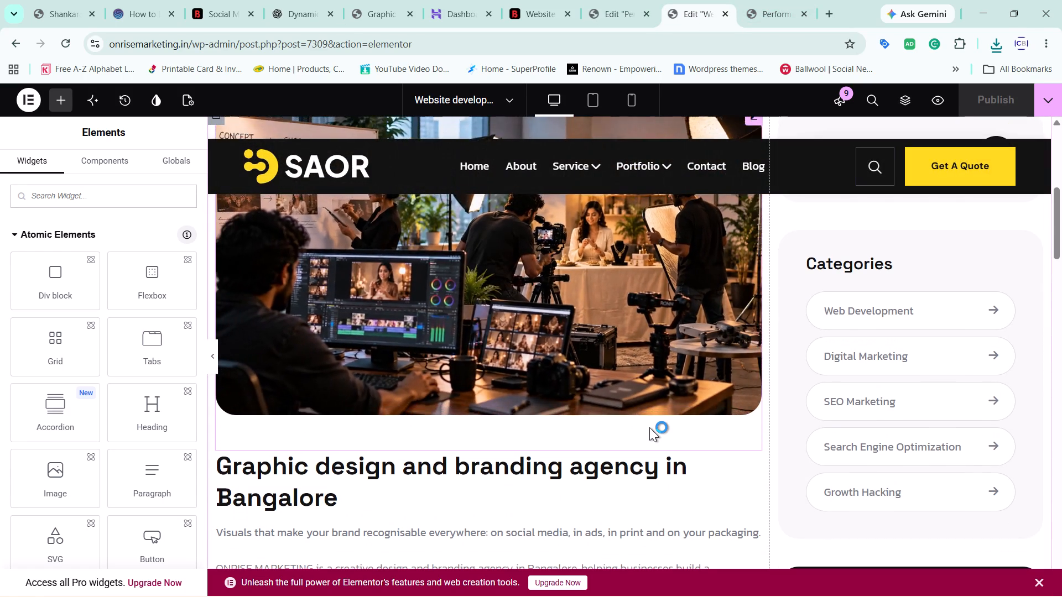
scroll(548, 328, "up", 1)
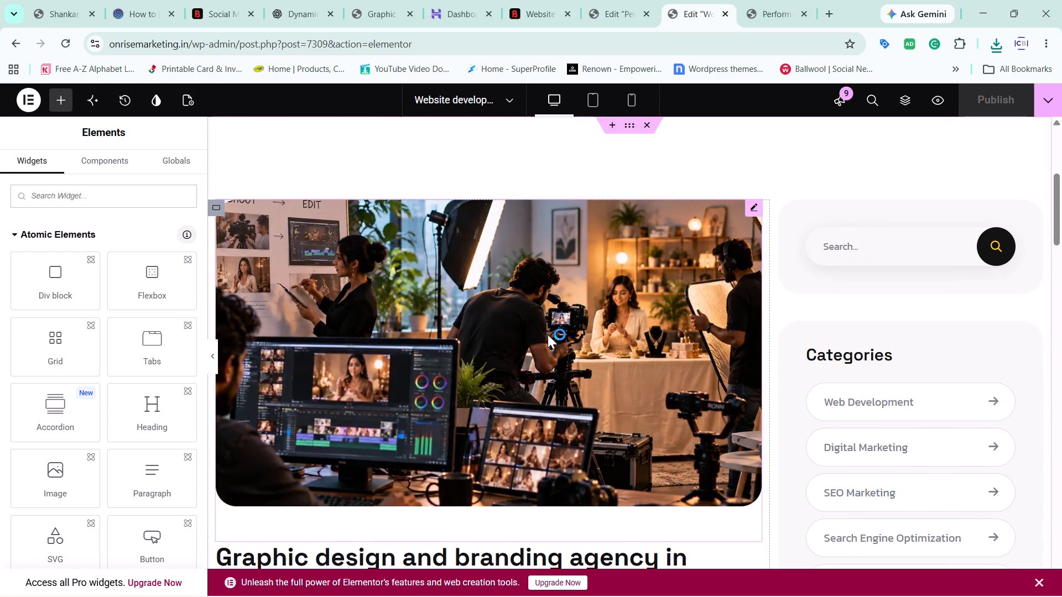
left_click(548, 328)
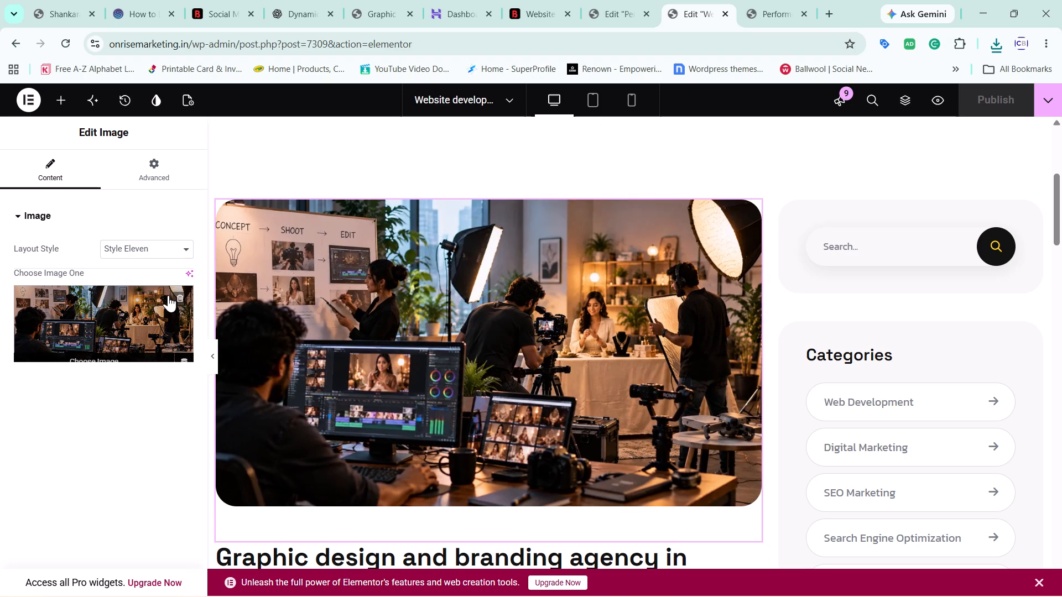
left_click(181, 294)
left_click(101, 345)
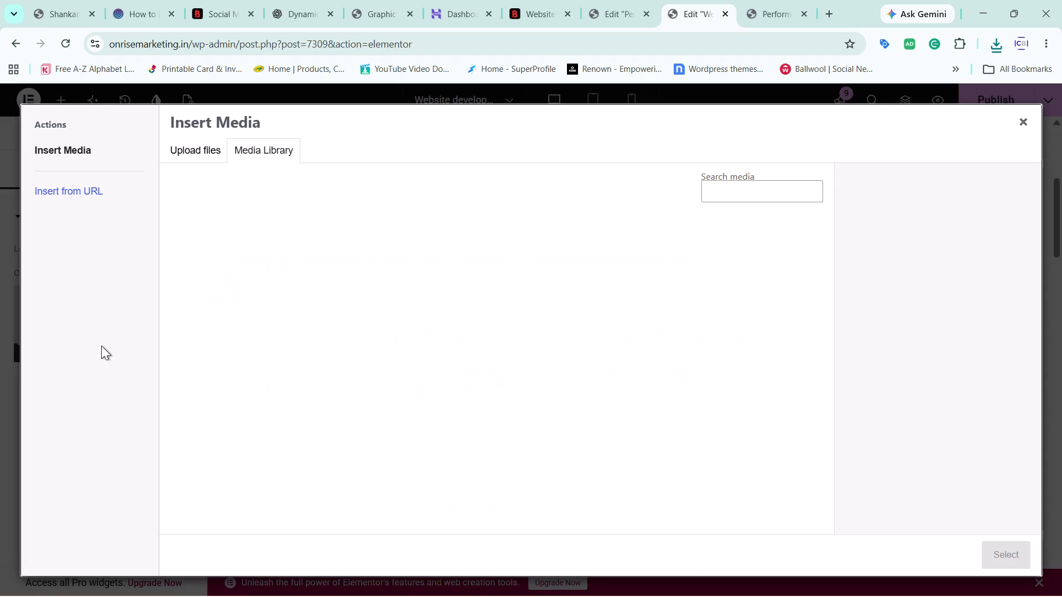
left_click(207, 149)
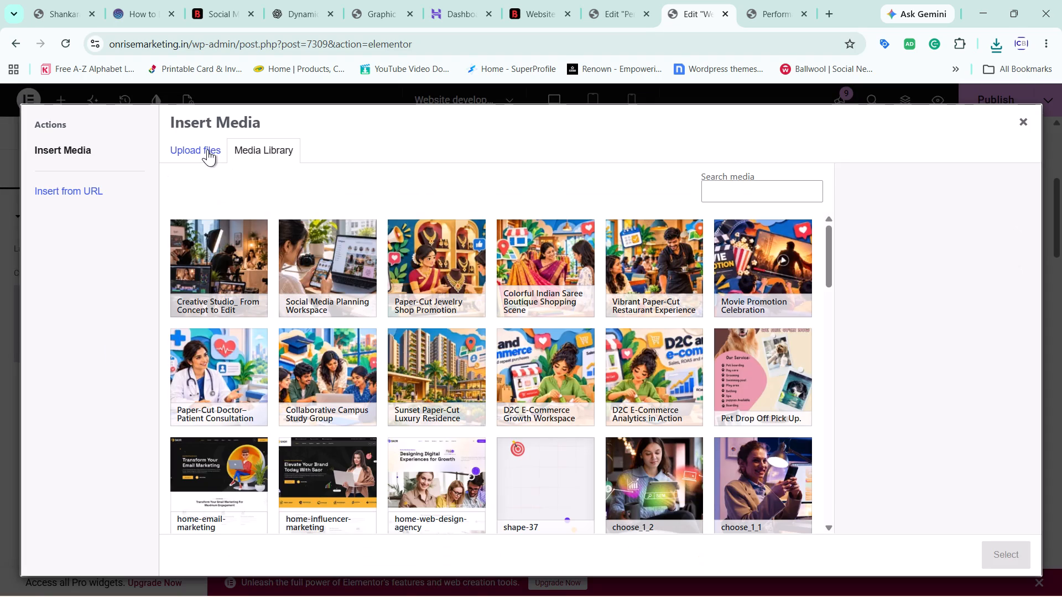
left_click(603, 344)
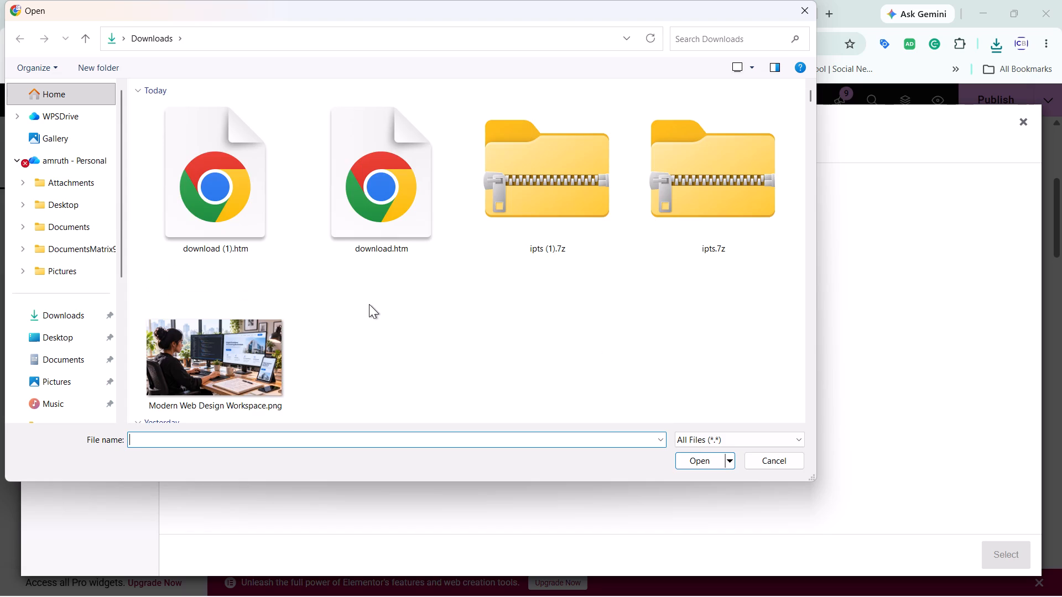
left_click(242, 338)
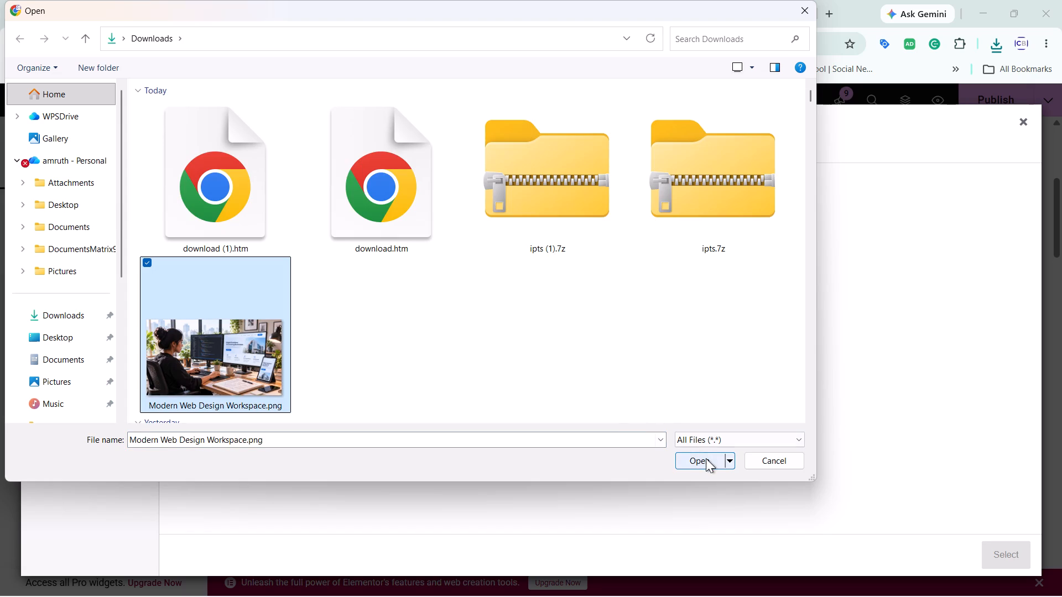
left_click(711, 462)
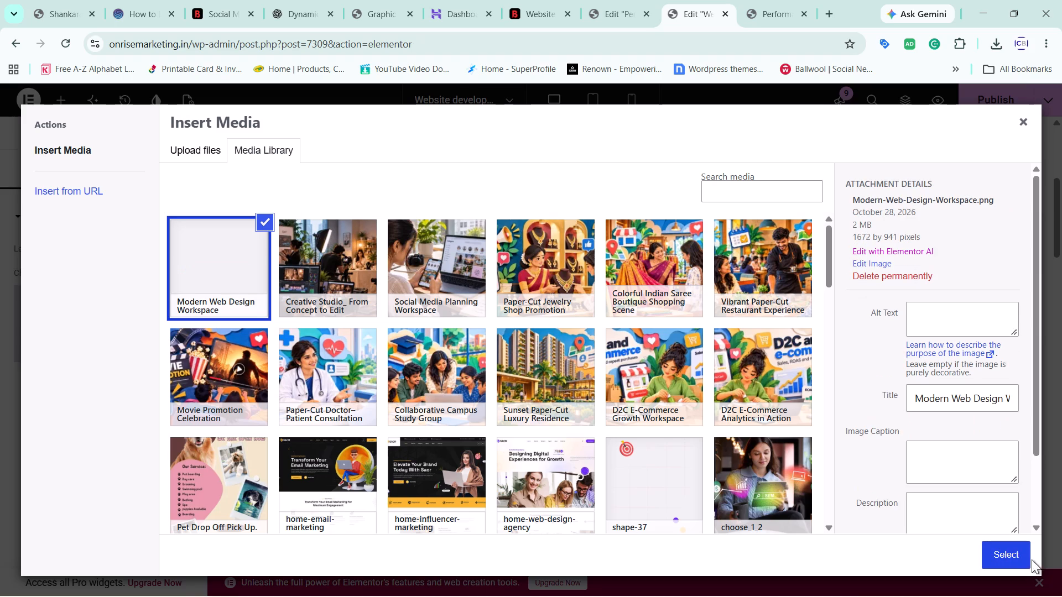
left_click(1017, 549)
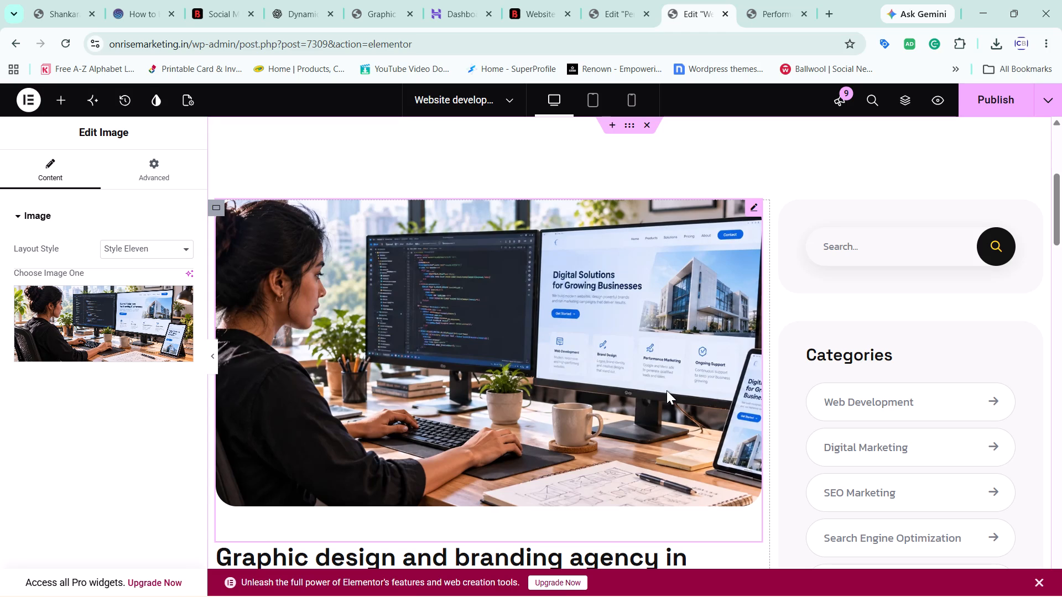
Examine the Performance marketing page in Elementor as a layout reference, especially its main image, agency heading and intro text.
scroll(667, 390, "down", 3)
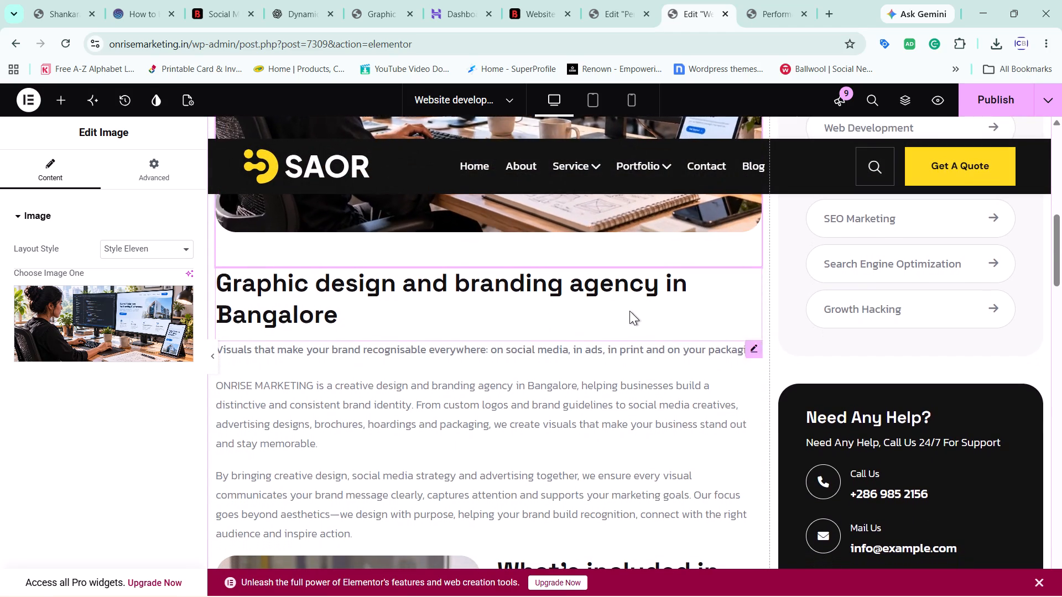
left_click(611, 15)
scroll(466, 342, "up", 5)
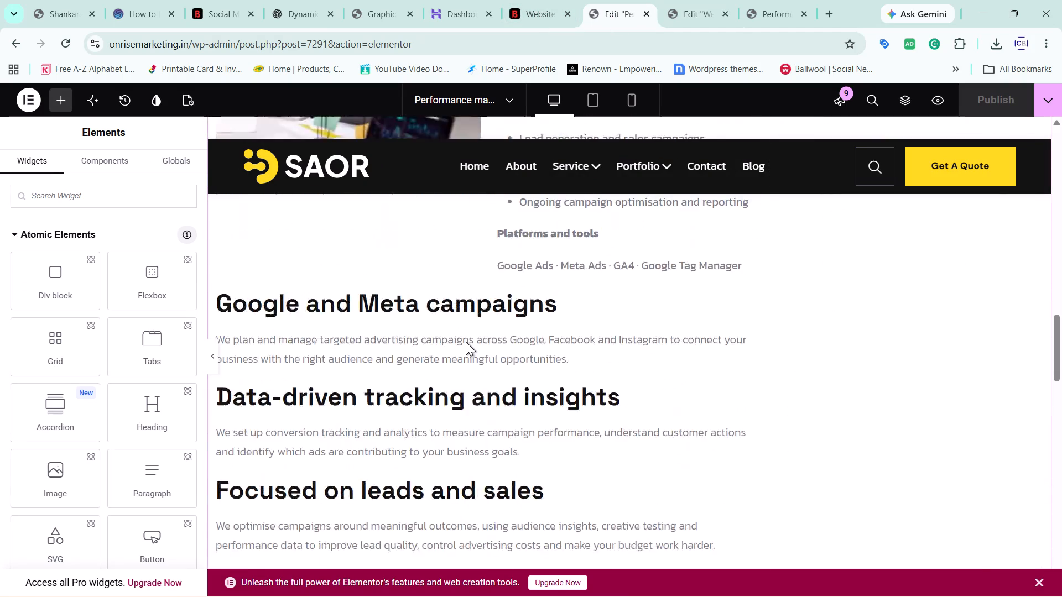
scroll(466, 342, "up", 6)
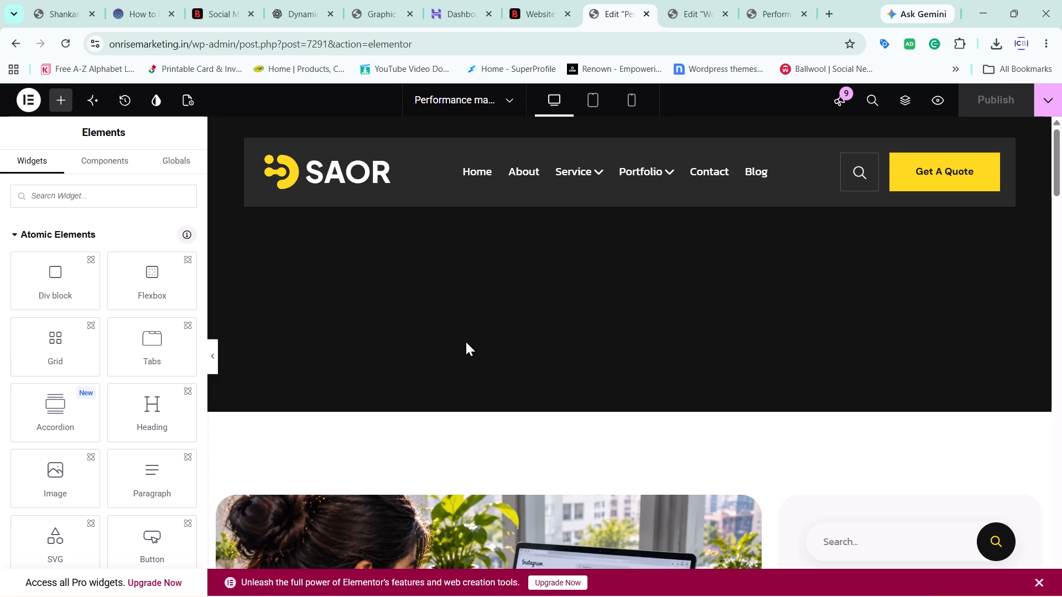
scroll(466, 342, "down", 4)
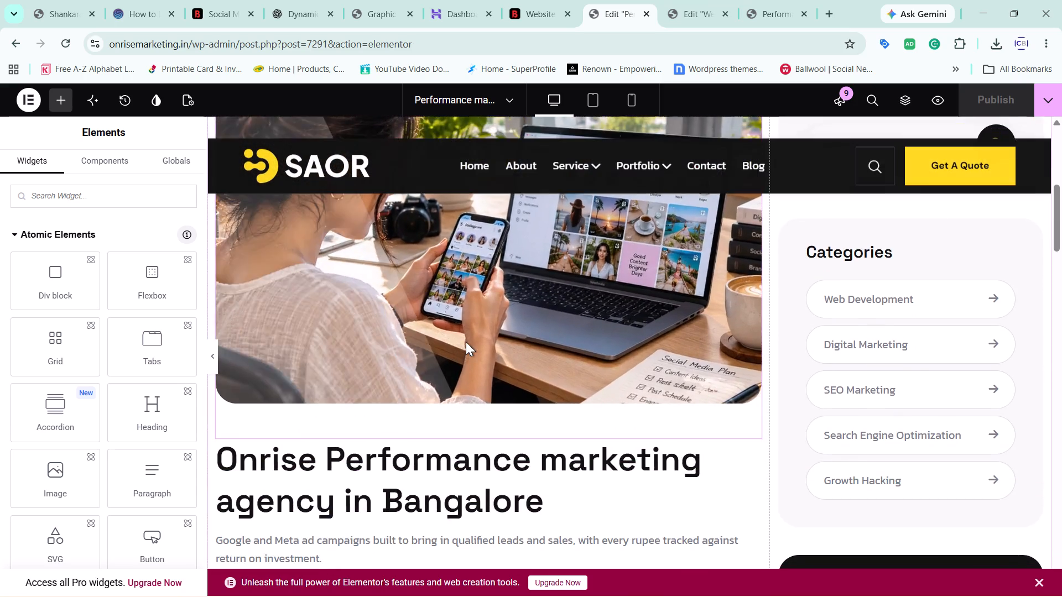
scroll(466, 342, "down", 1)
scroll(466, 342, "up", 1)
Copy the main heading "Website and app development company in Bangalore" from The Bengaluru Marketing Company's website development page.
left_click(686, 0)
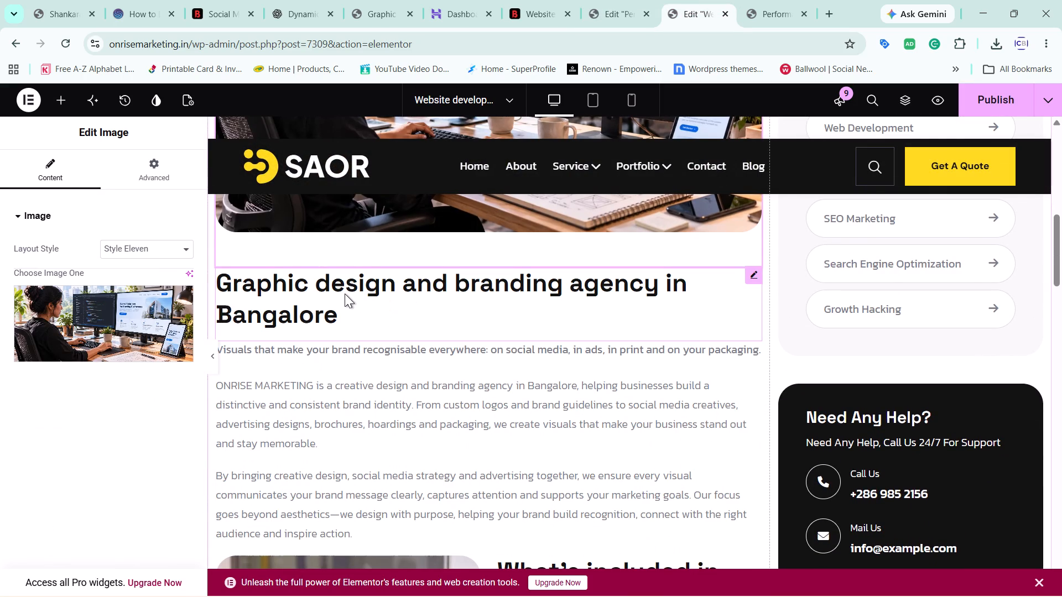
left_click(551, 0)
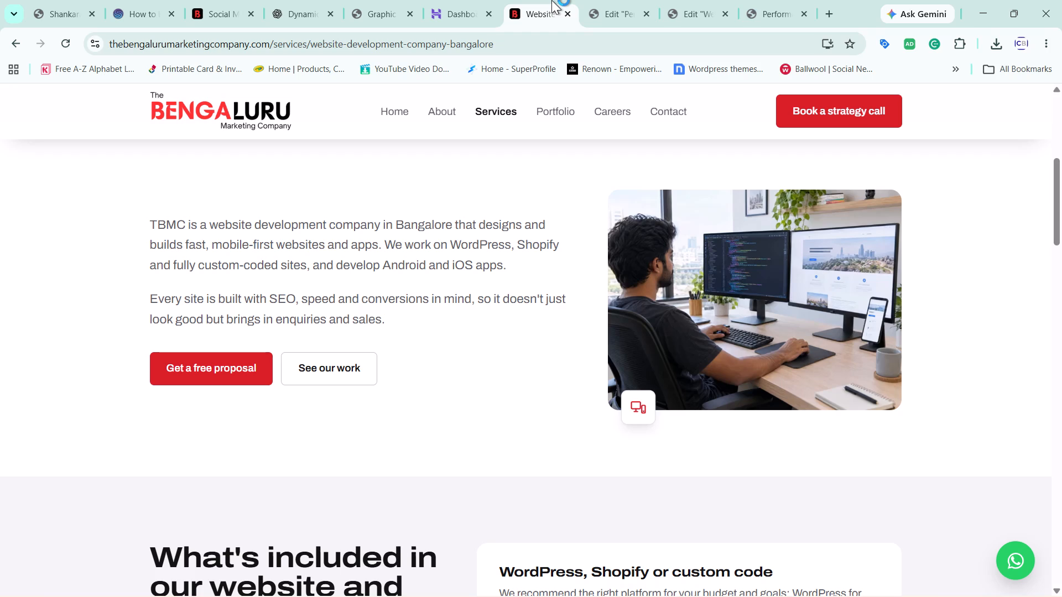
scroll(360, 231, "up", 4)
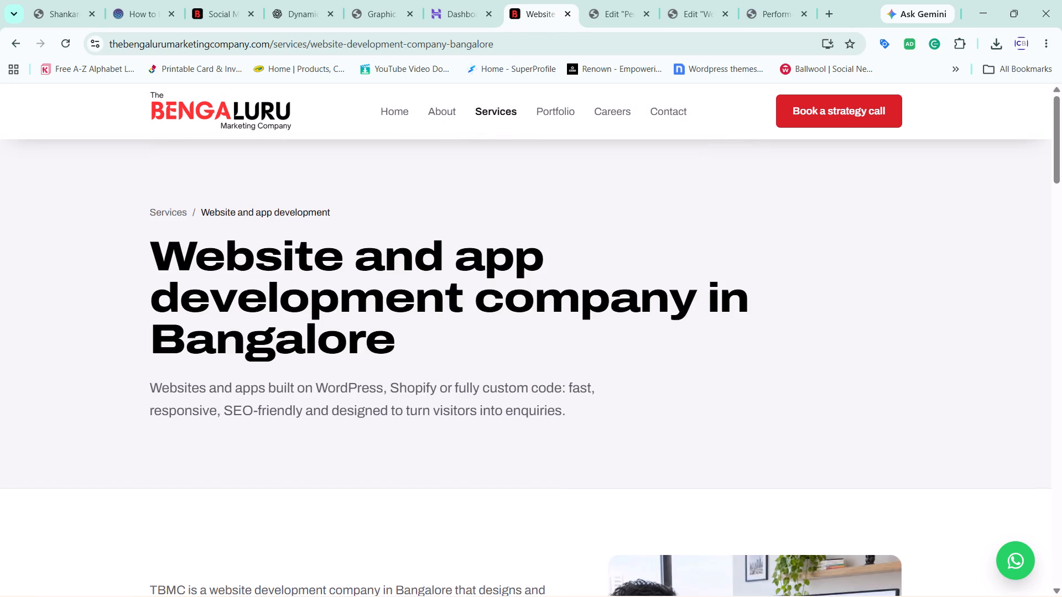
scroll(360, 231, "up", 1)
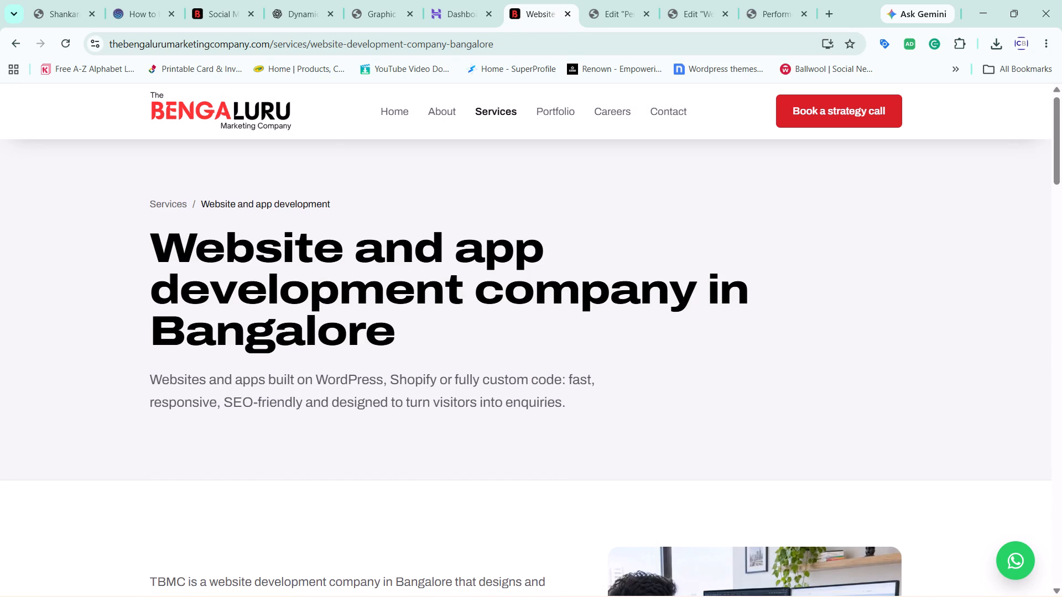
scroll(159, 245, "down", 1)
left_click_drag(154, 200, 410, 245)
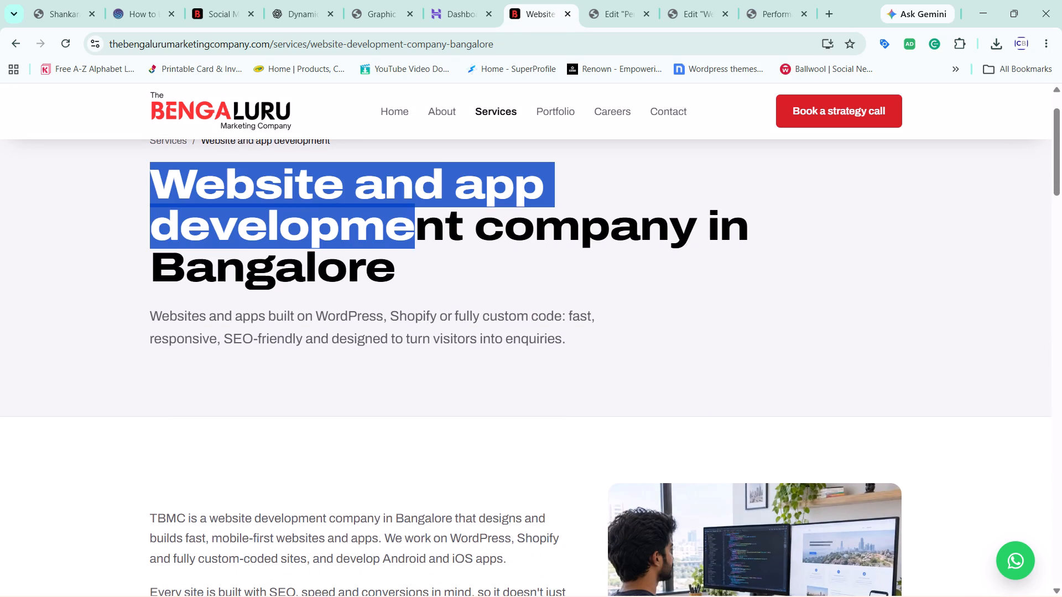
left_click_drag(410, 245, 476, 274)
key("ctrl+c")
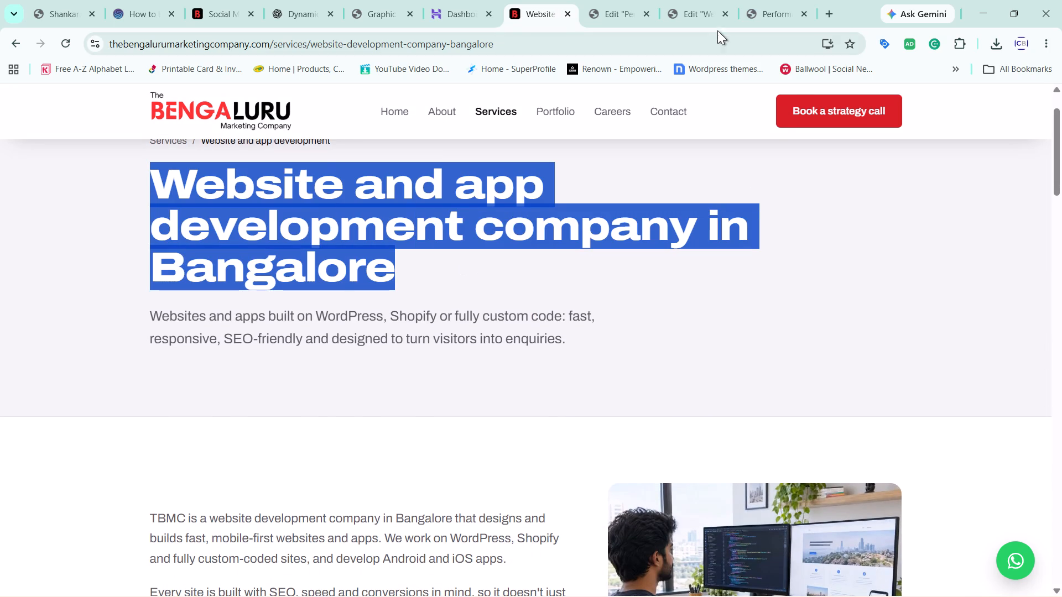
Replace the Website development page's agency heading in Elementor with "Onrise Website and app development company in Bangalore", formatted as Heading 3.
left_click(711, 12)
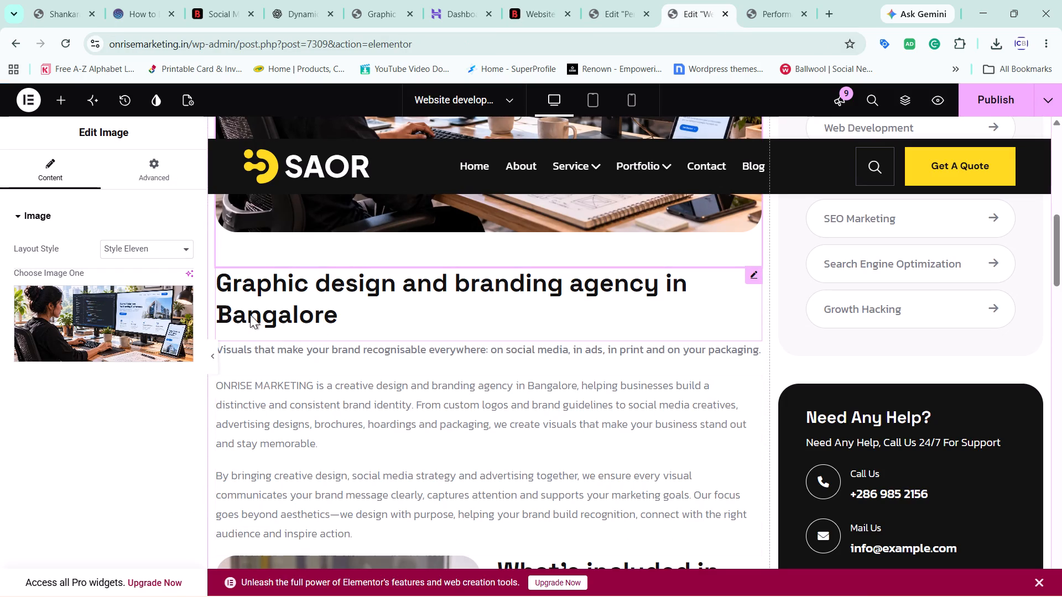
left_click(330, 290)
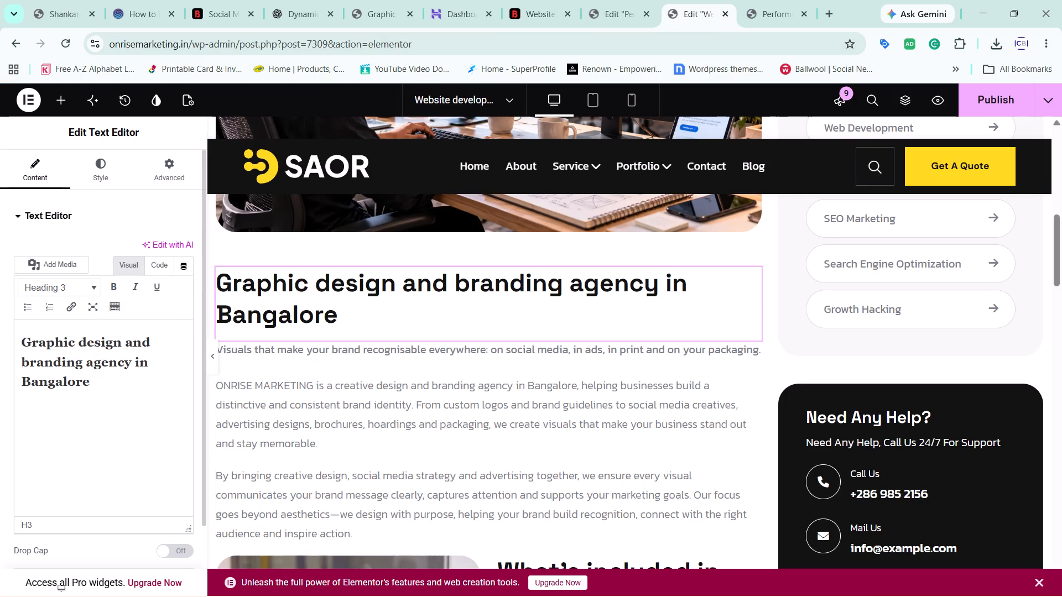
triple_click(46, 347)
left_click(46, 347)
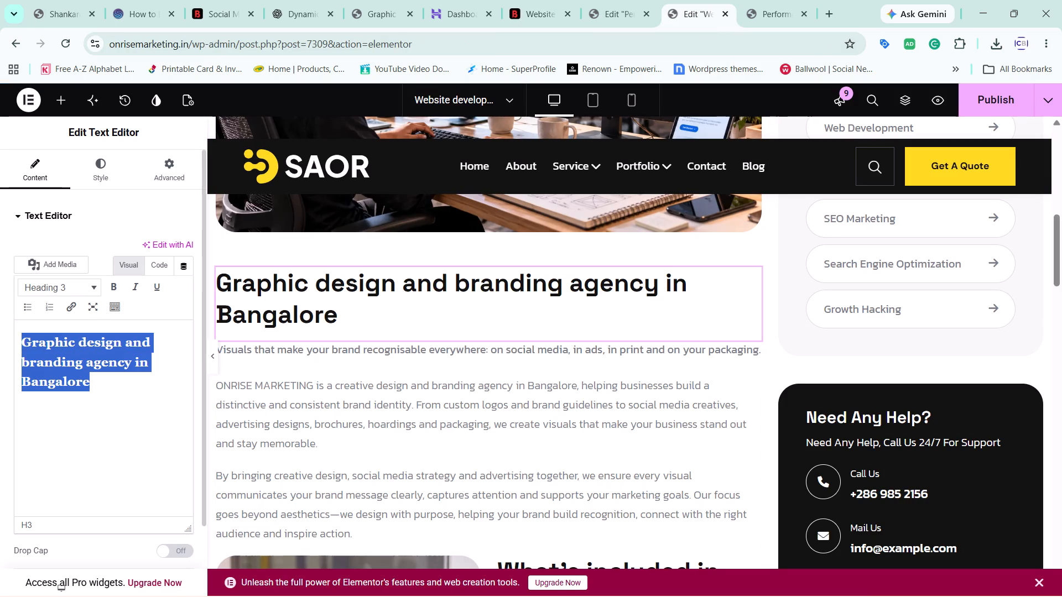
key("ctrl+v")
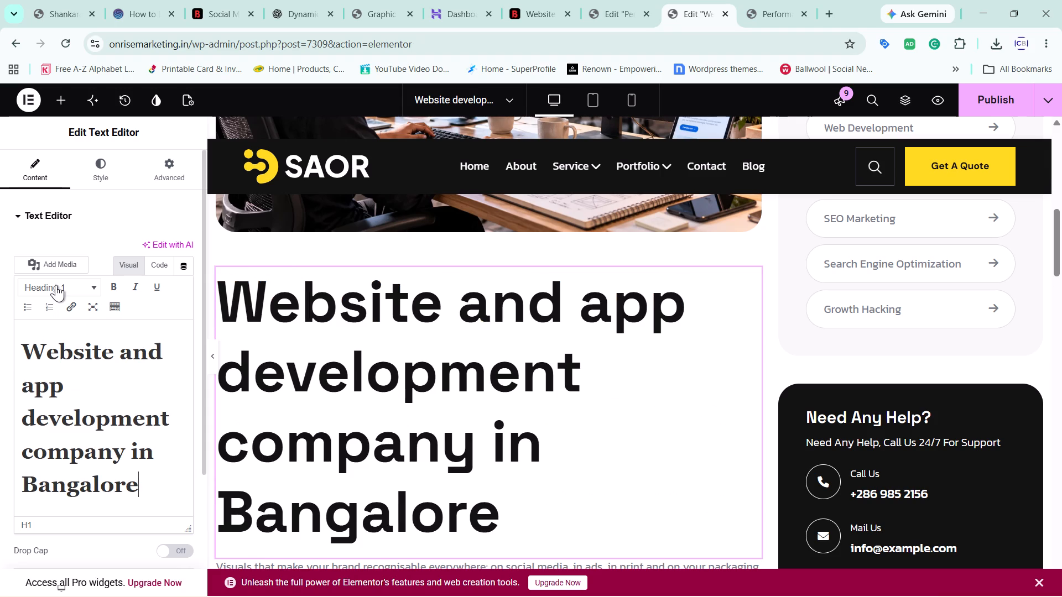
left_click(67, 290)
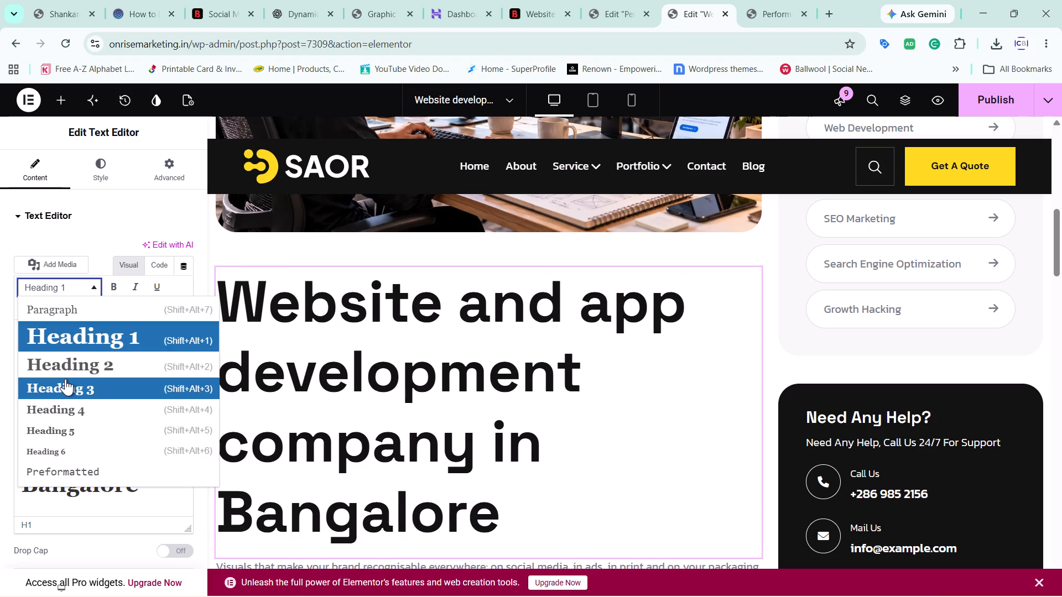
left_click(65, 379)
left_click(22, 342)
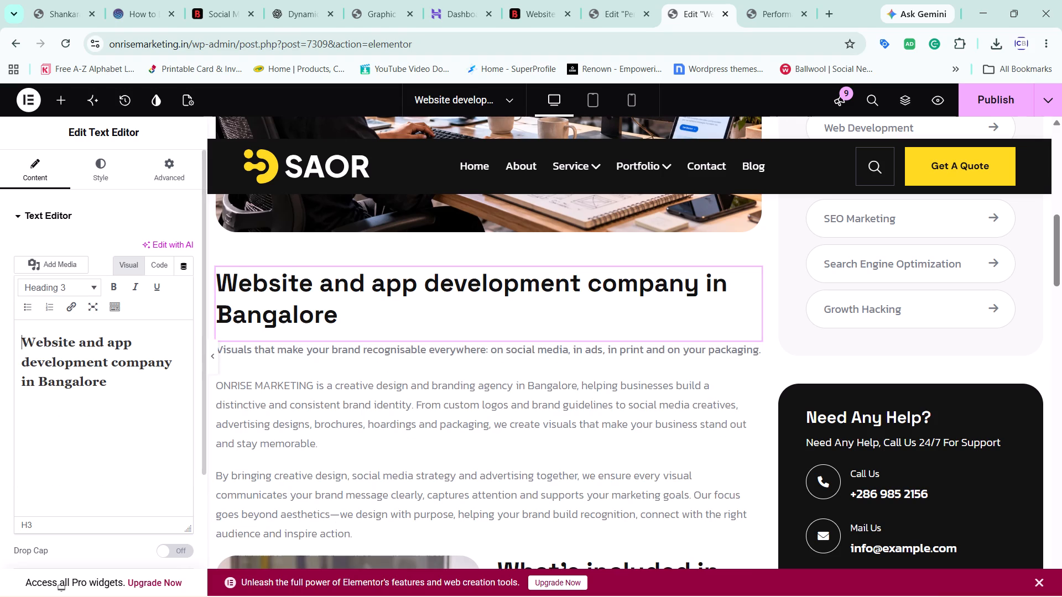
type("On")
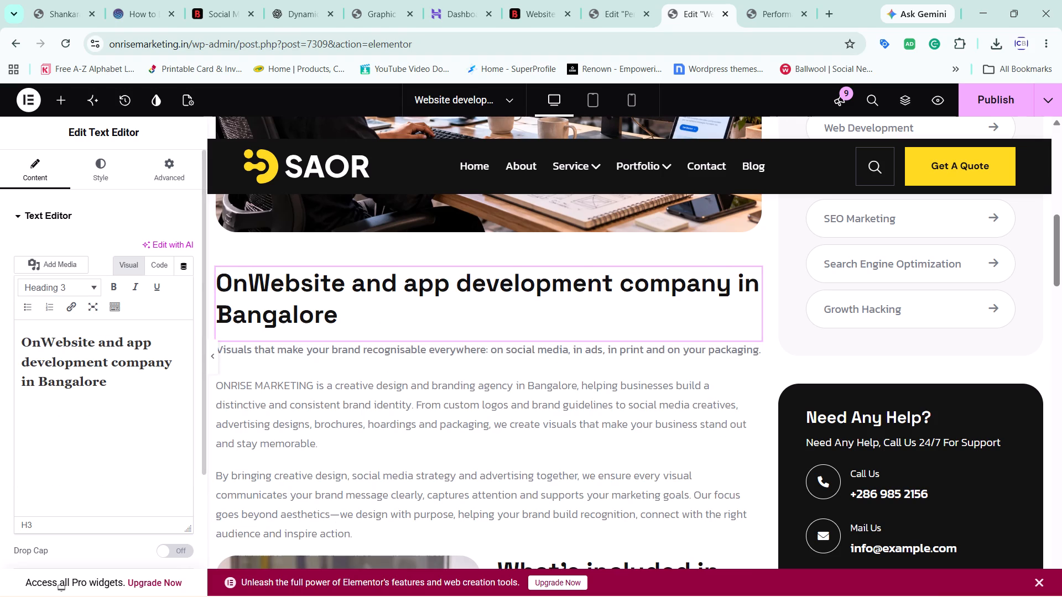
type("rise")
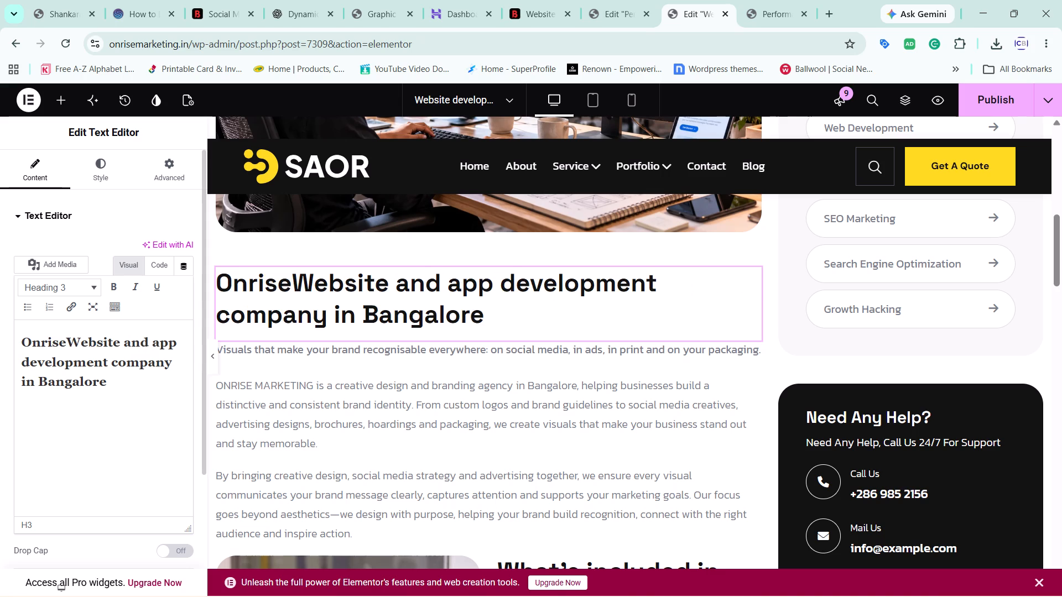
key("space")
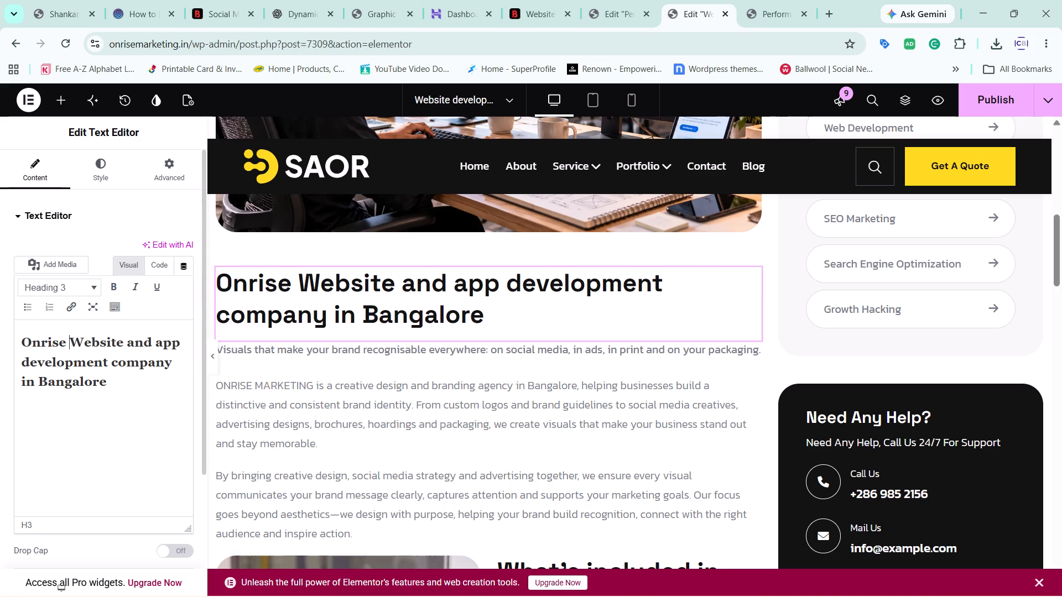
Copy the tagline "Websites and apps built on WordPress, Shopify or fully custom code…" below the main heading of The Bengaluru Marketing Company's website development page.
scroll(117, 409, "down", 3)
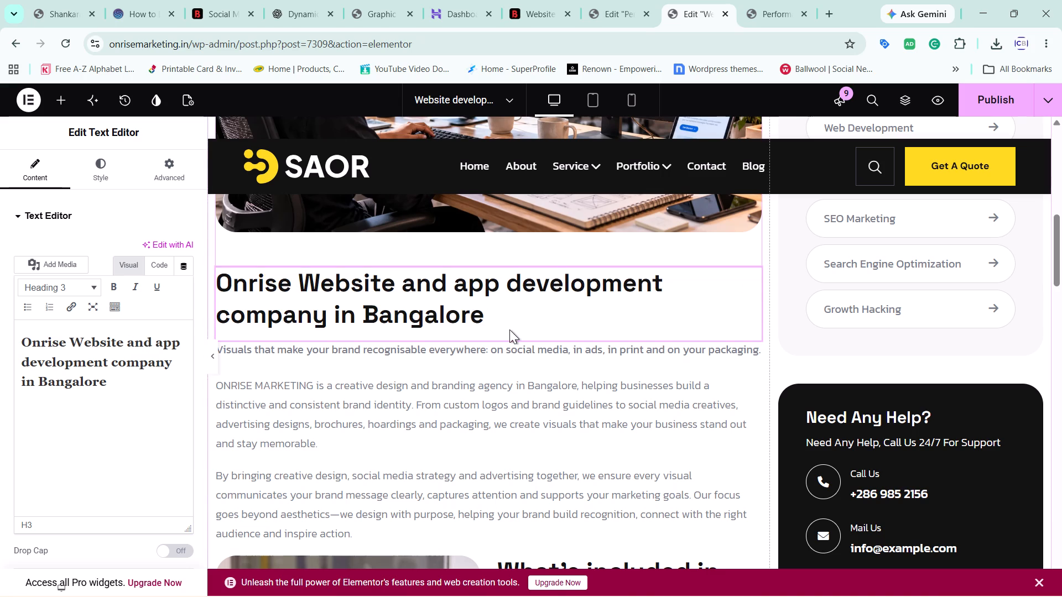
scroll(509, 329, "down", 1)
left_click(769, 2)
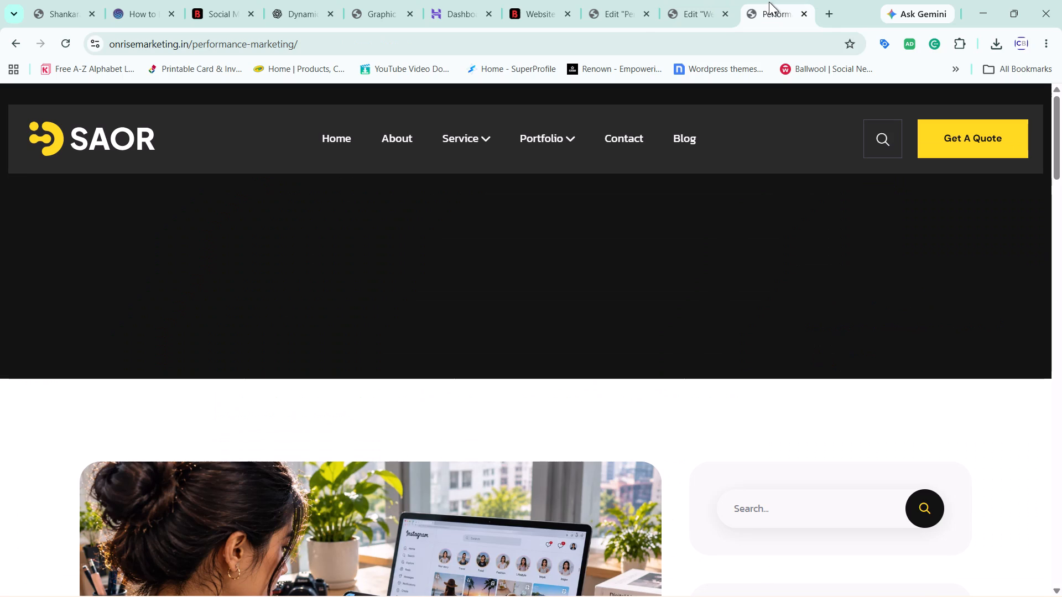
scroll(643, 303, "down", 5)
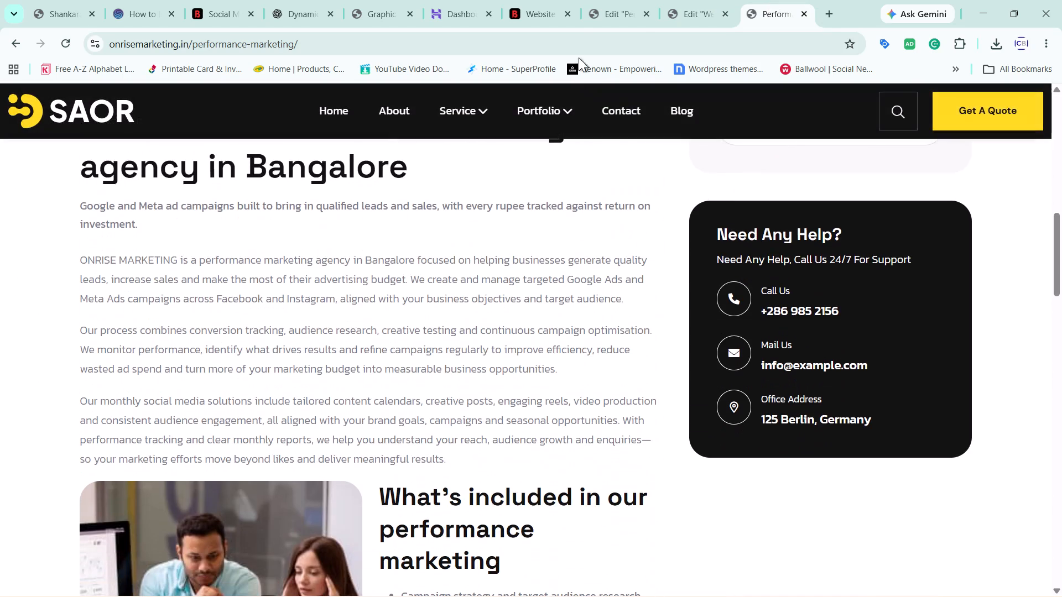
left_click(540, 0)
scroll(520, 243, "down", 1)
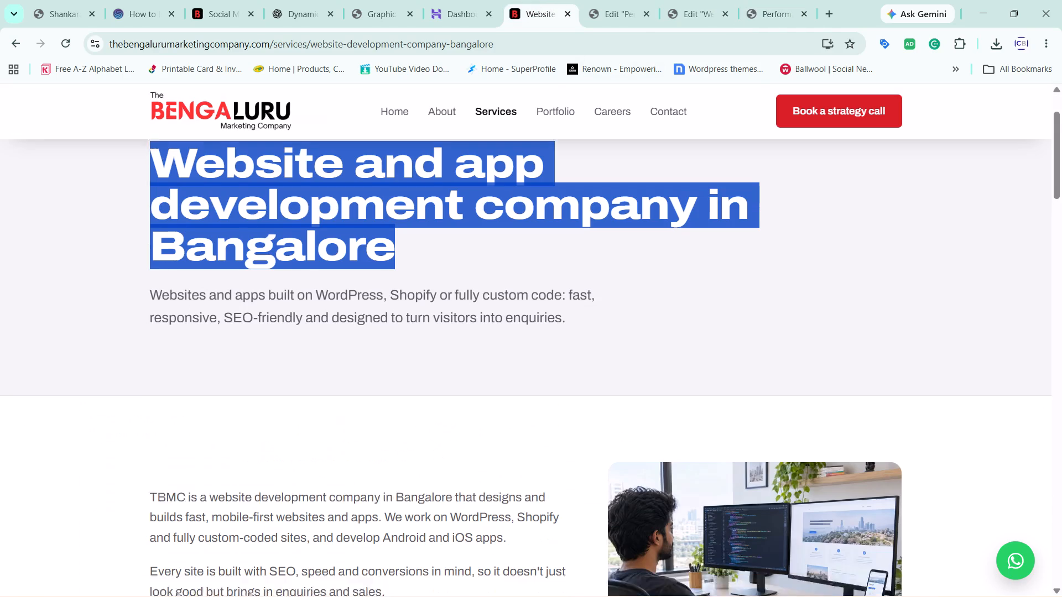
scroll(520, 243, "down", 1)
scroll(163, 217, "up", 1)
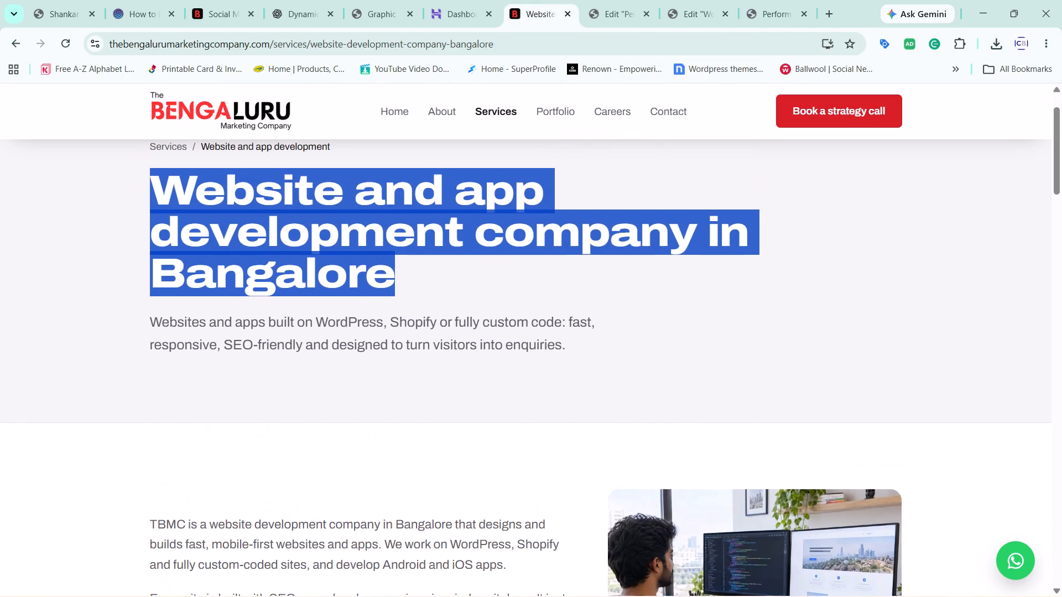
left_click_drag(139, 320, 627, 364)
key("ctrl+c")
Replace the tagline under the Website development page's agency heading in Elementor with the copied "Websites and apps built on WordPress, Shopify or fully custom code…" text.
left_click(762, 0)
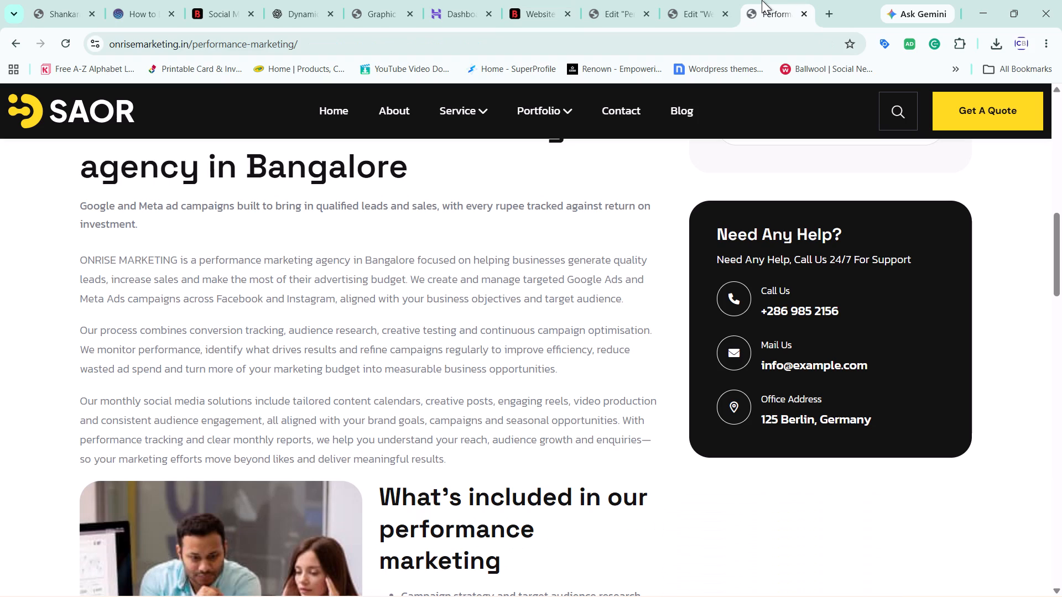
left_click(707, 0)
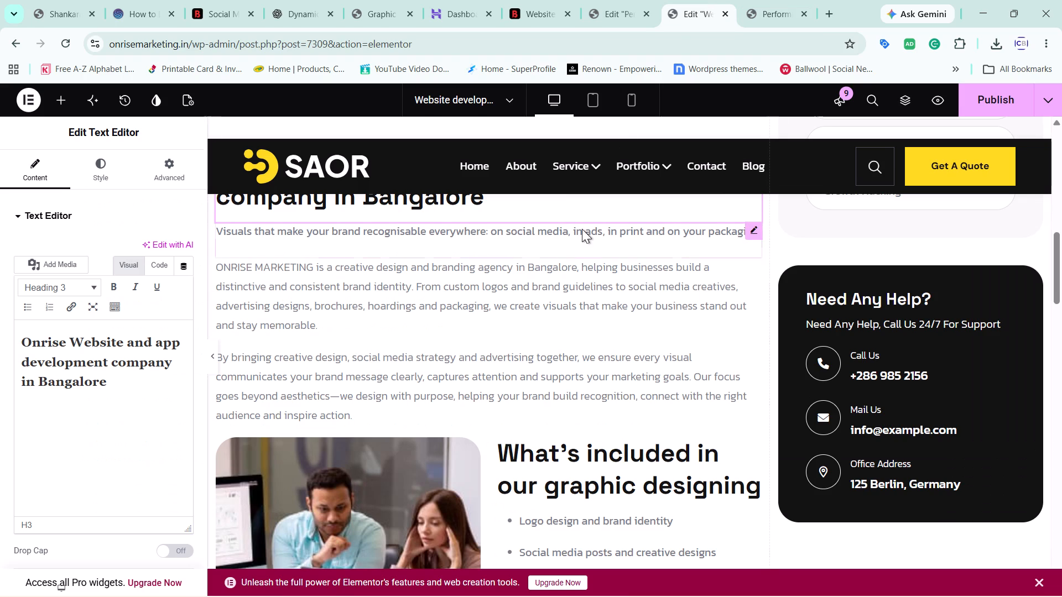
scroll(293, 337, "up", 1)
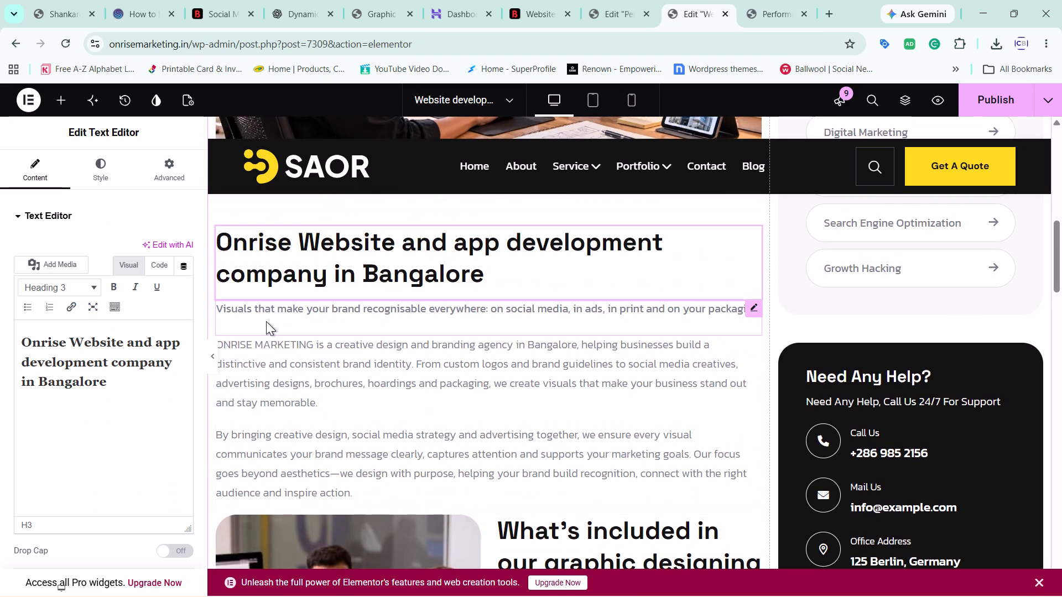
left_click(266, 321)
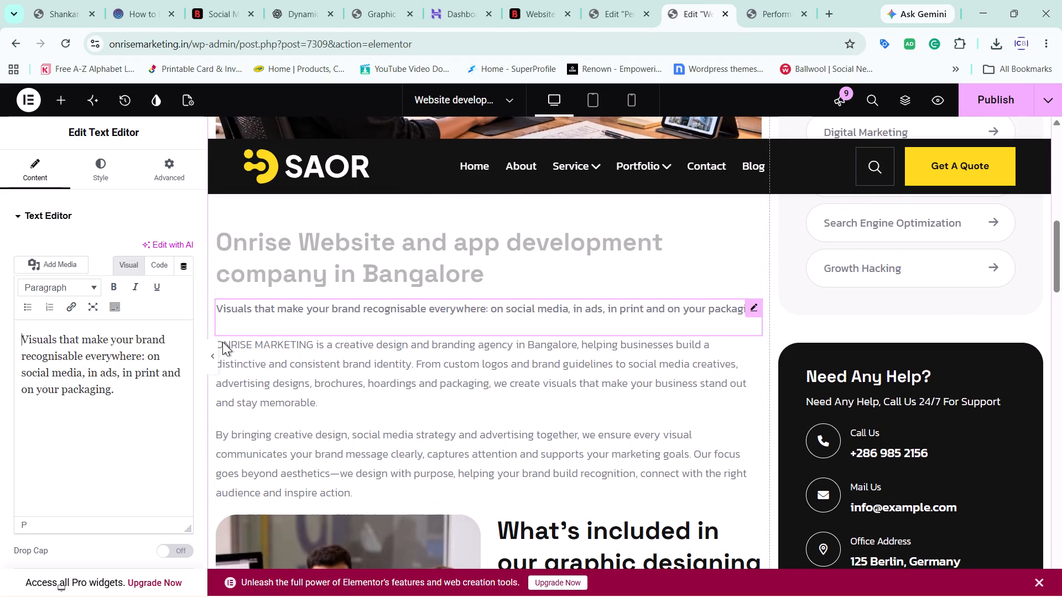
triple_click(108, 376)
left_click(108, 376)
key("ctrl+v")
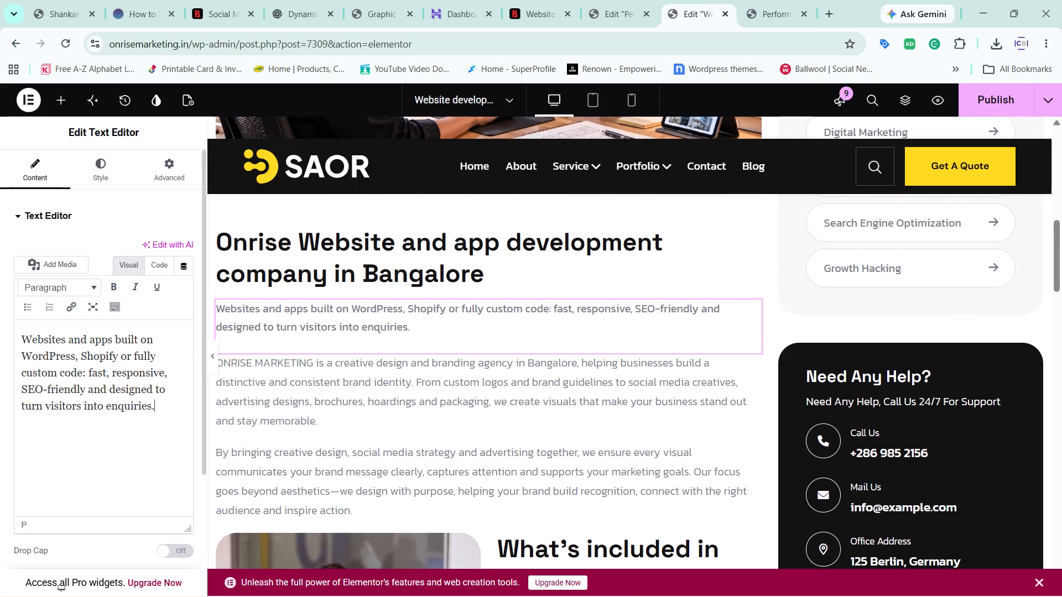
Copy both intro paragraphs, from "TBMC is a website development company in Bangalore" to "enquiries and sales.", from The Bengaluru Marketing Company's website development page.
left_click(756, 4)
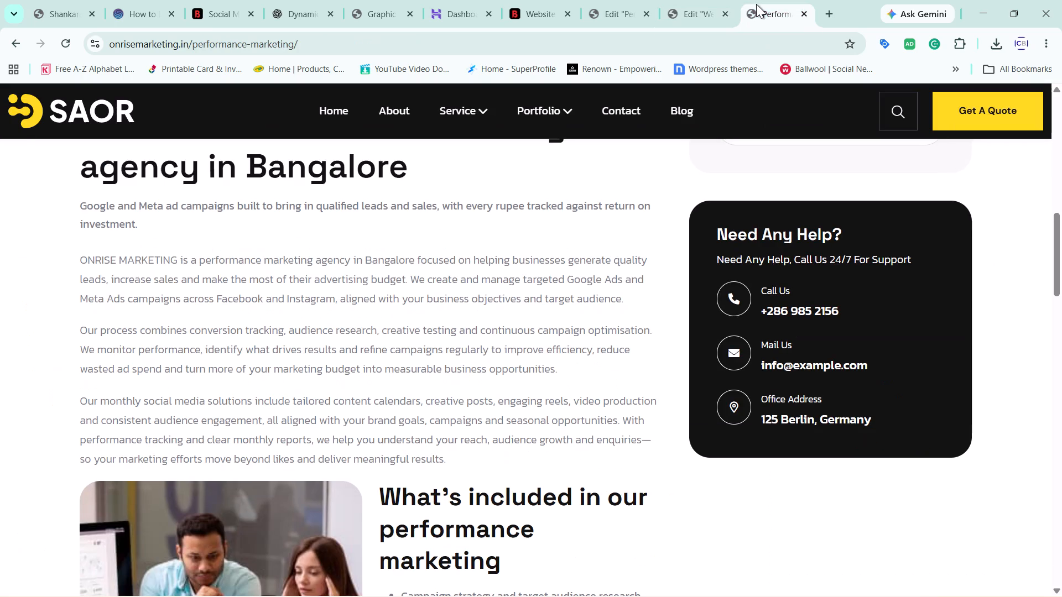
left_click(556, 0)
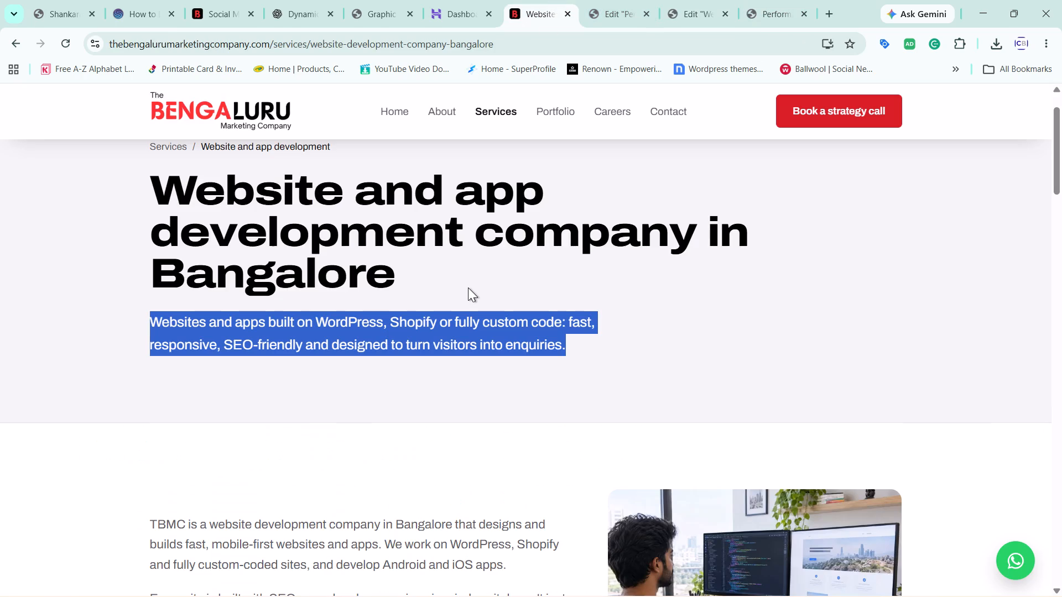
scroll(468, 287, "down", 2)
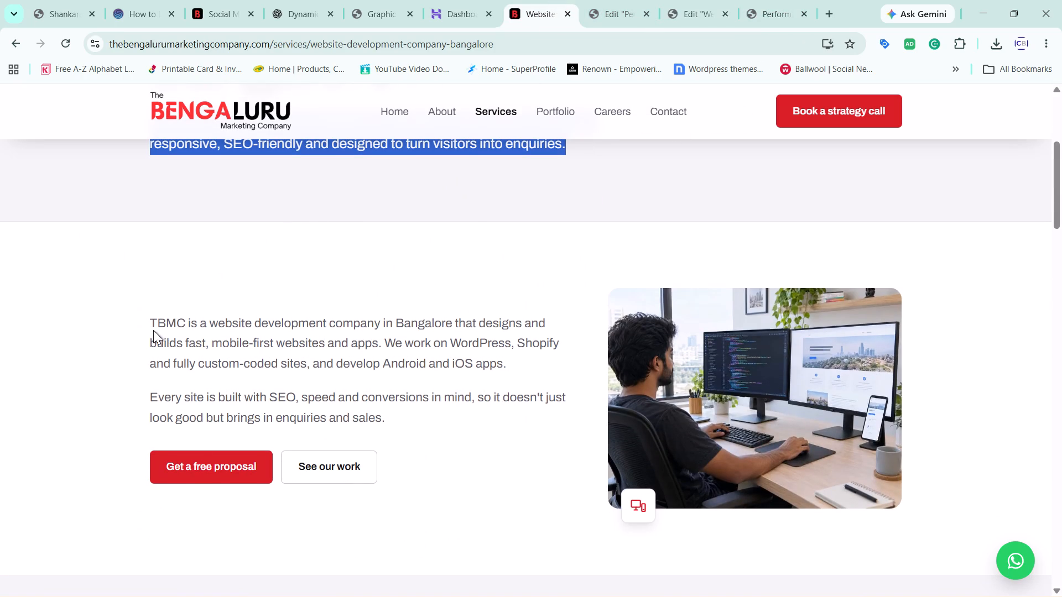
left_click_drag(147, 323, 421, 440)
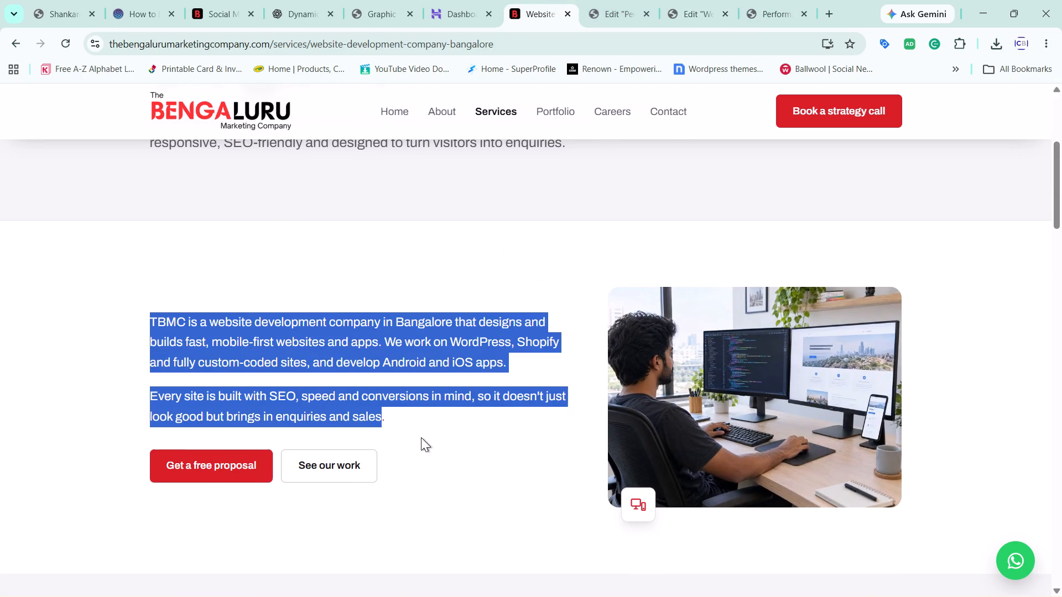
left_click(418, 427)
left_click_drag(152, 327, 260, 342)
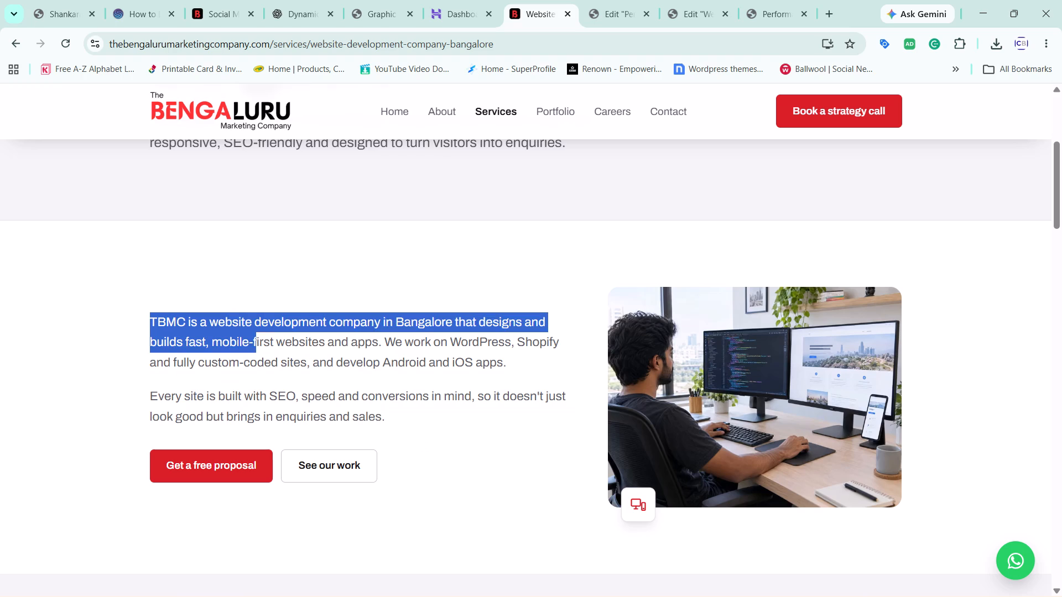
left_click_drag(260, 342, 339, 368)
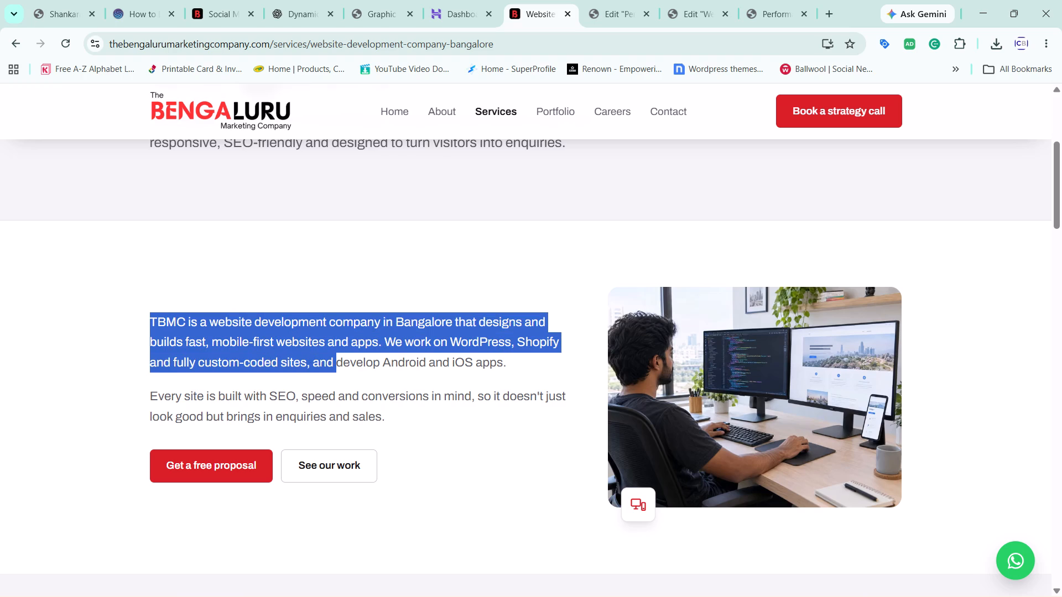
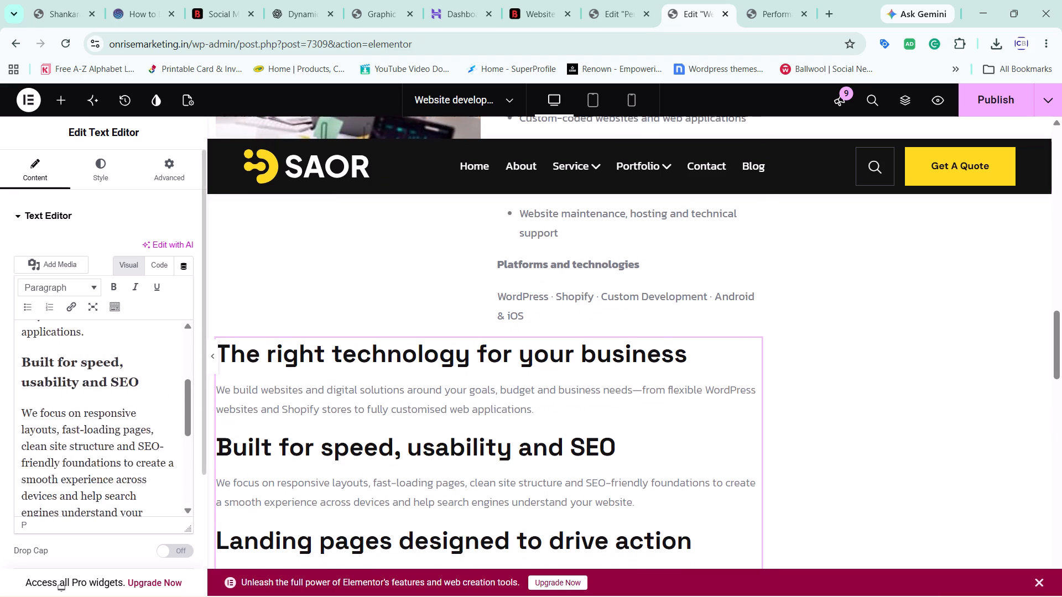
scroll(170, 401, "up", 2)
scroll(395, 409, "down", 2)
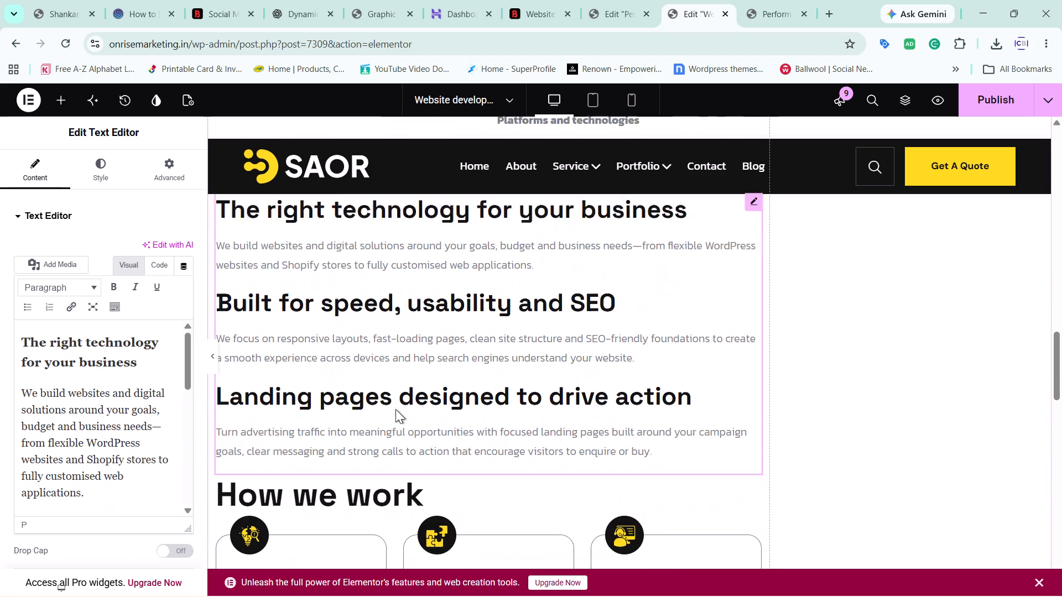
scroll(395, 409, "down", 1)
left_click(81, 285)
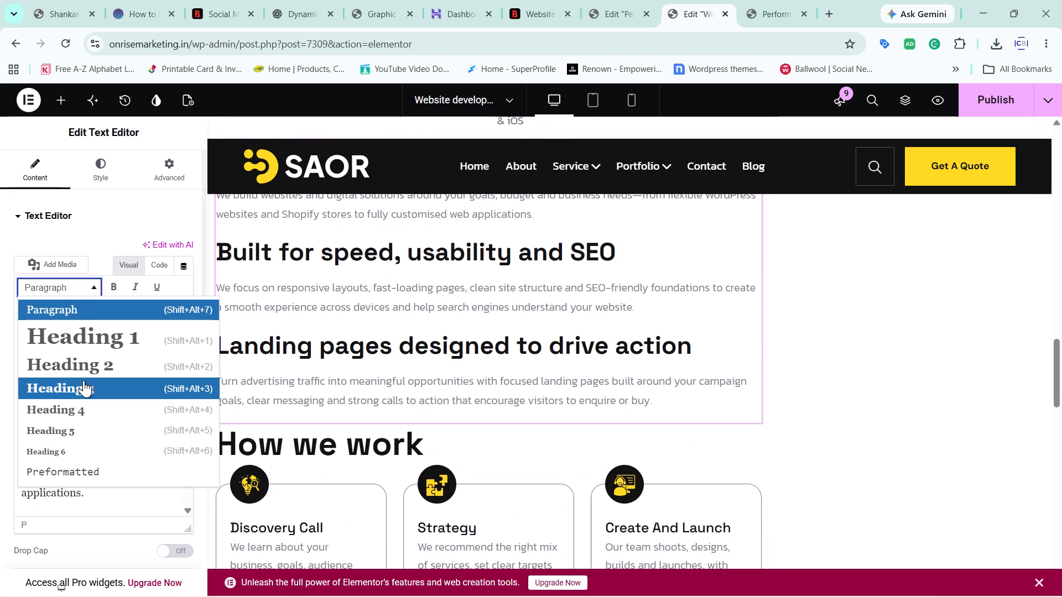
left_click(84, 383)
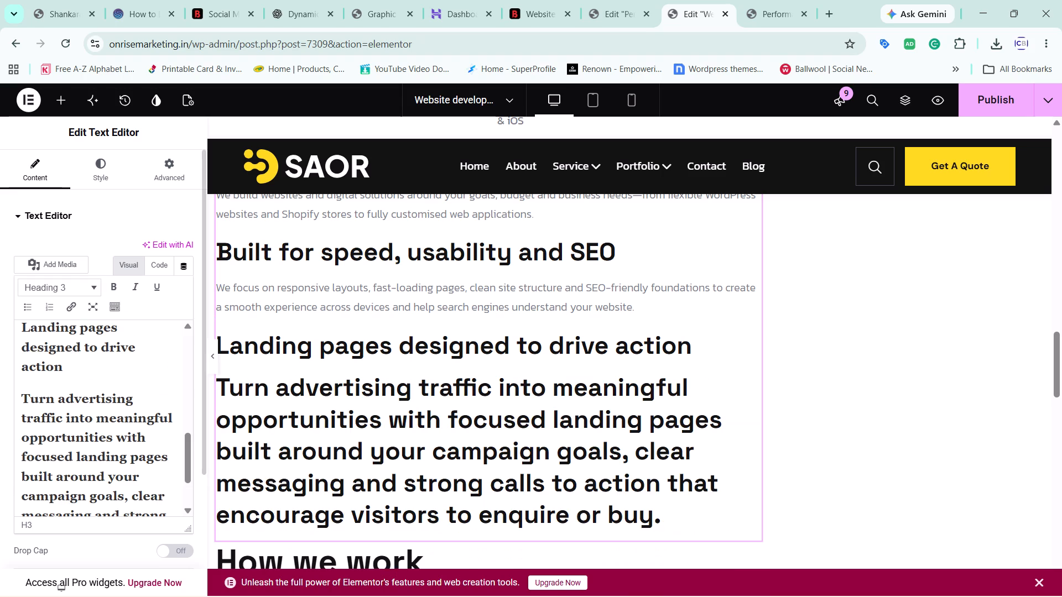
Undo the Heading 3 formatting on the paragraph under "Landing pages designed to drive action".
key("ctrl+z")
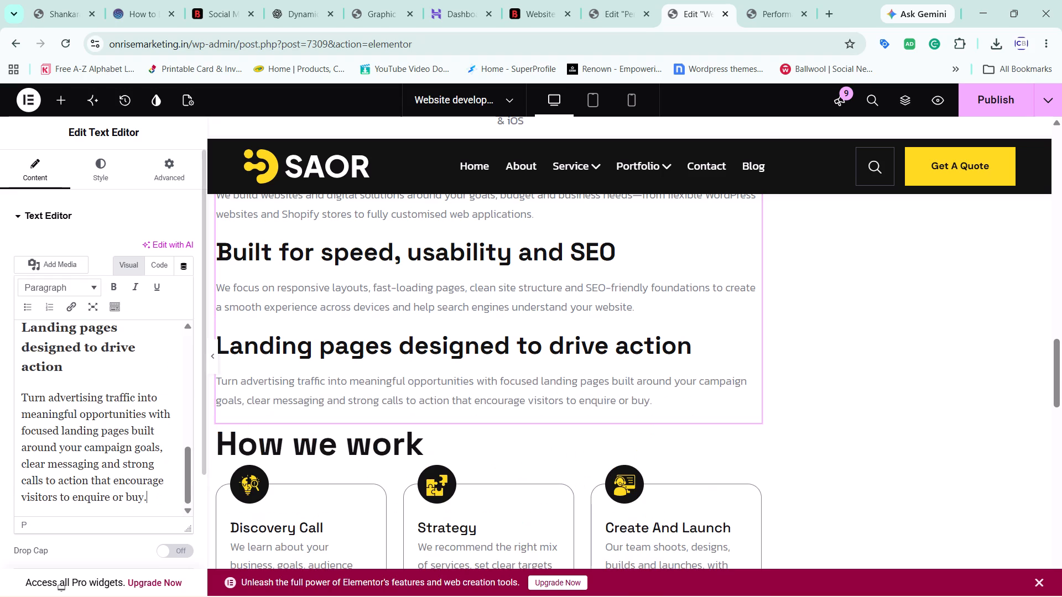
Check the reference website development page's remaining sections down to its FAQs and the live Performance marketing page's content.
scroll(688, 414, "down", 2)
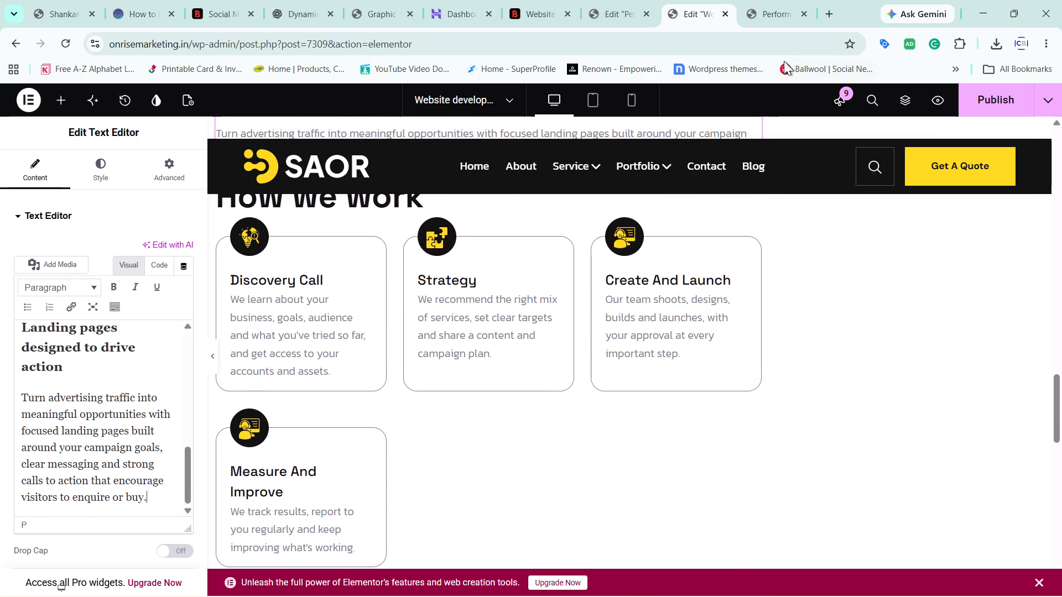
left_click(544, 0)
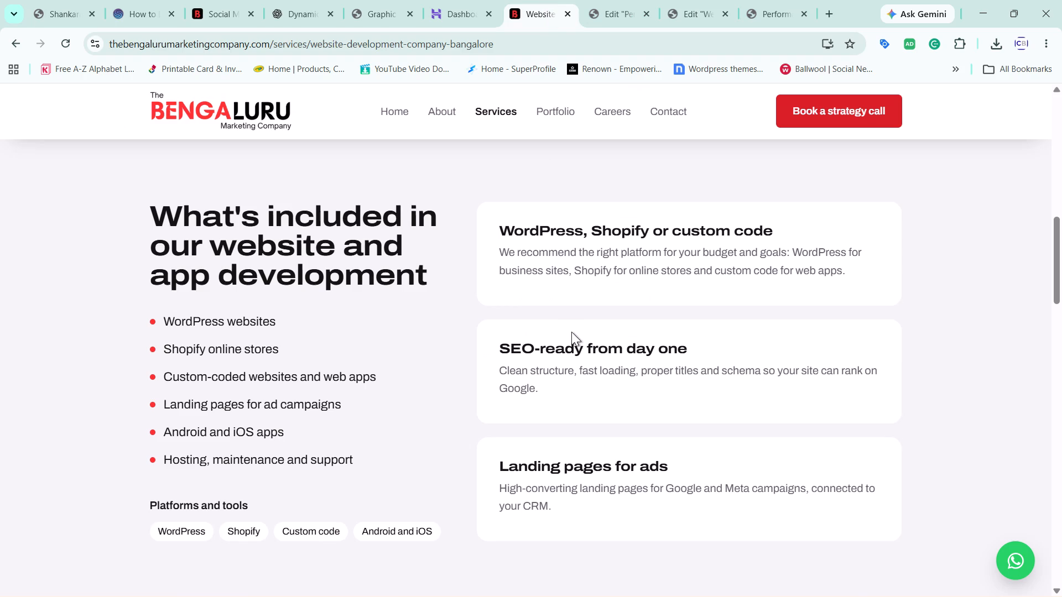
scroll(571, 332, "down", 3)
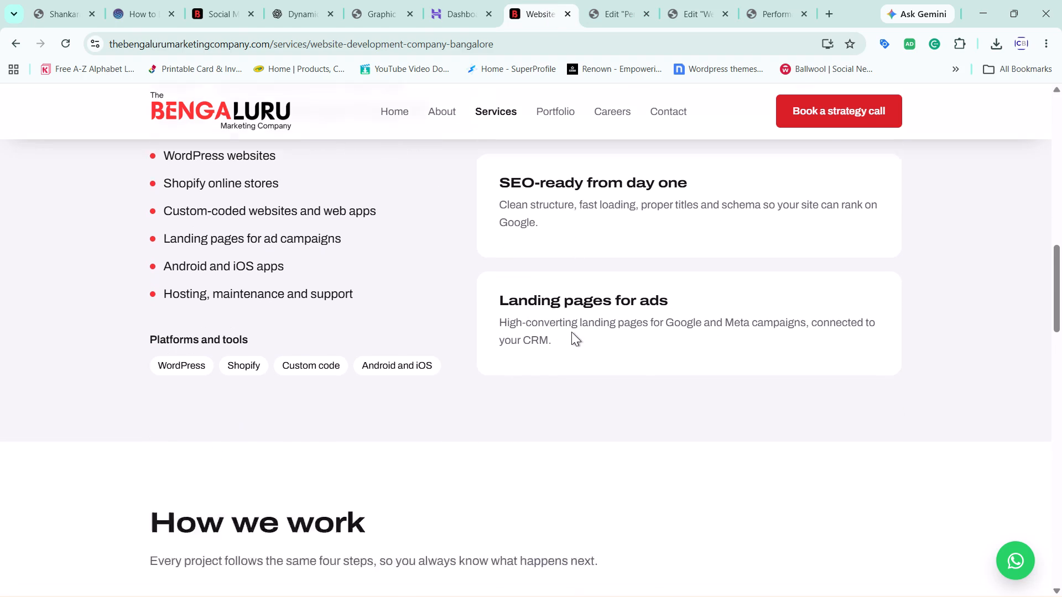
scroll(571, 332, "down", 3)
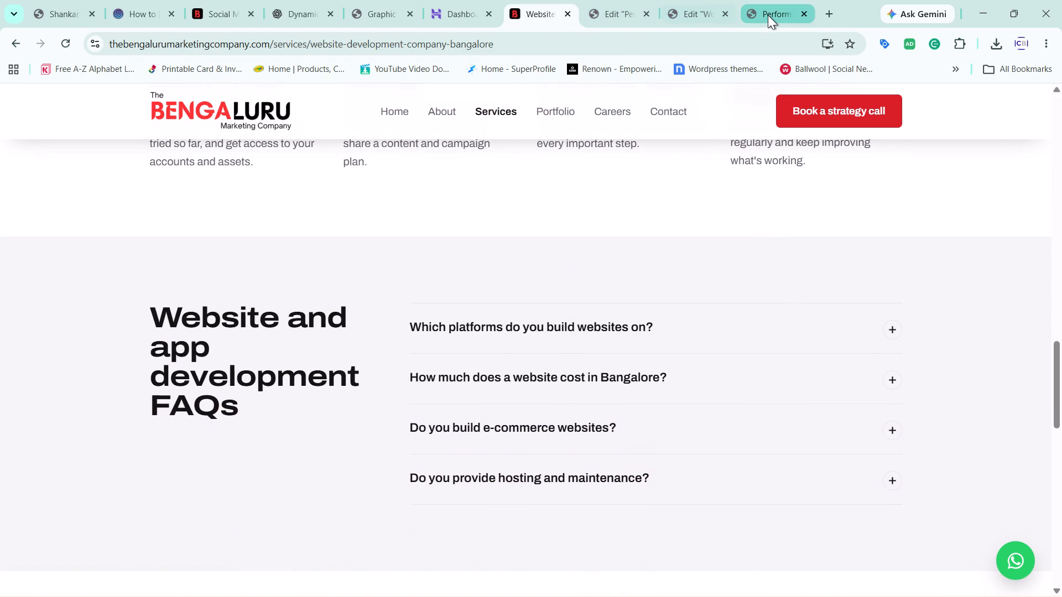
left_click(768, 15)
scroll(580, 333, "down", 2)
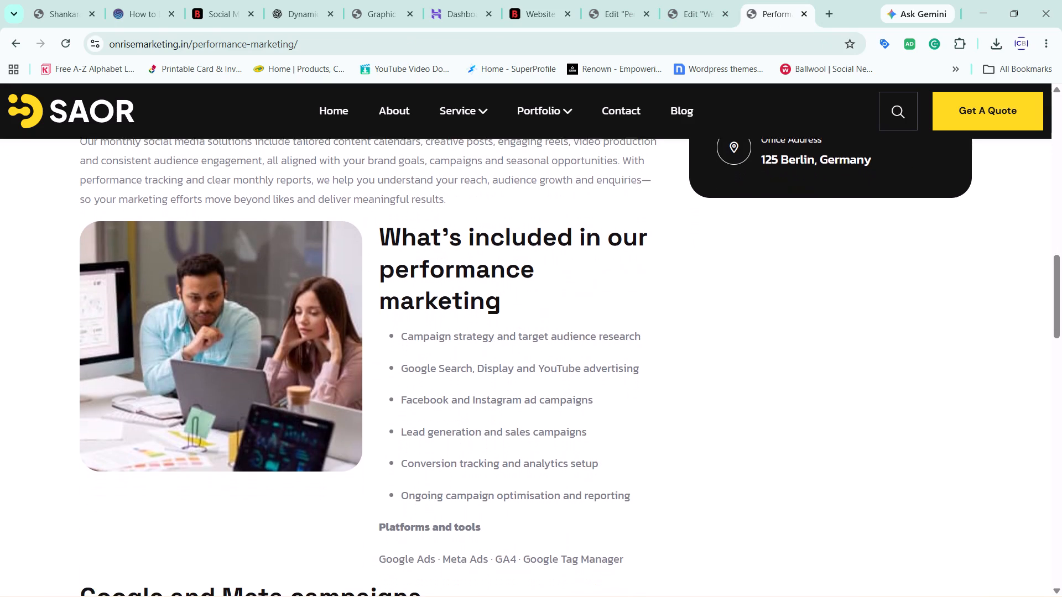
scroll(606, 192, "down", 2)
scroll(606, 192, "up", 5)
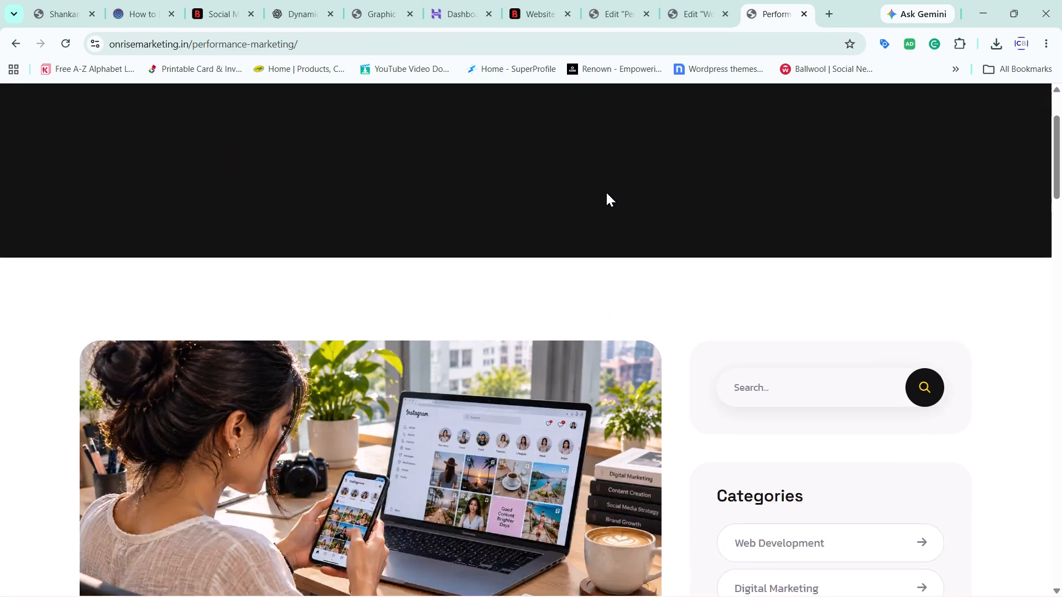
scroll(606, 192, "up", 2)
scroll(606, 192, "down", 3)
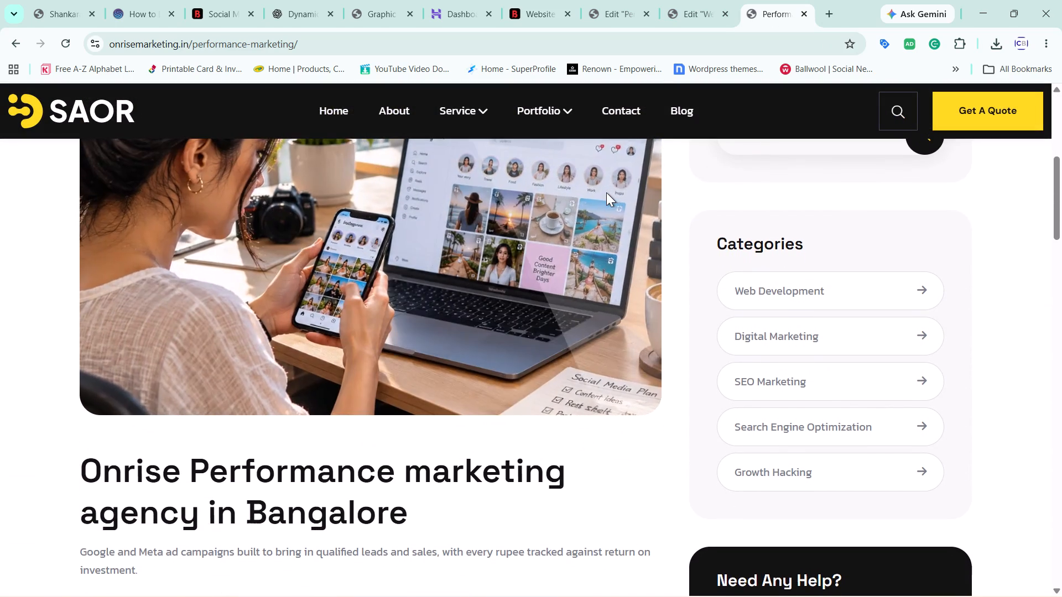
Review the Website development page in the editor from the main image and introduction down to the FAQ section.
left_click(680, 11)
scroll(623, 384, "up", 2)
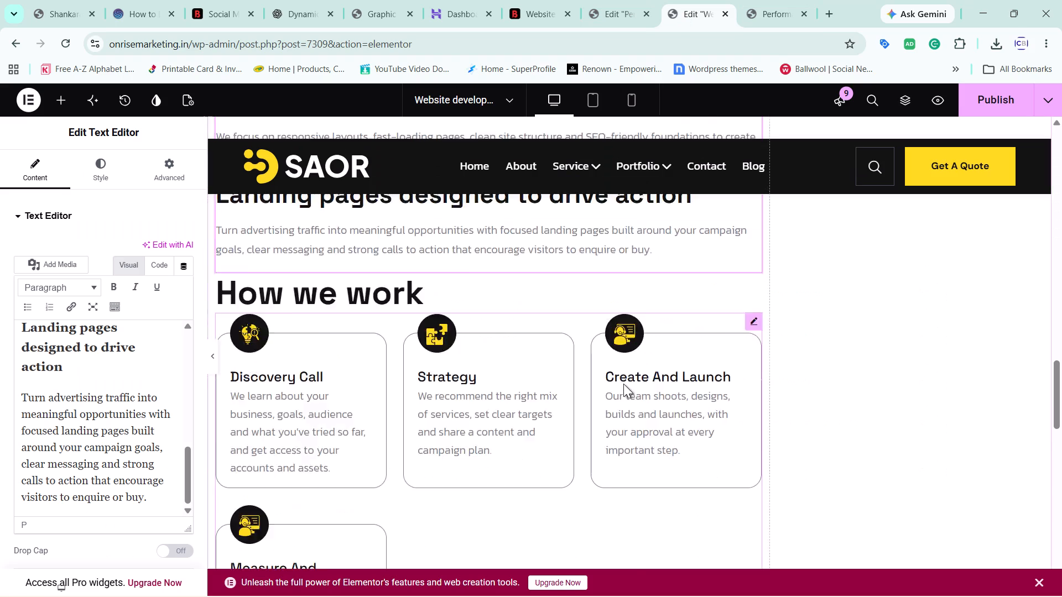
scroll(623, 384, "up", 8)
scroll(623, 384, "down", 3)
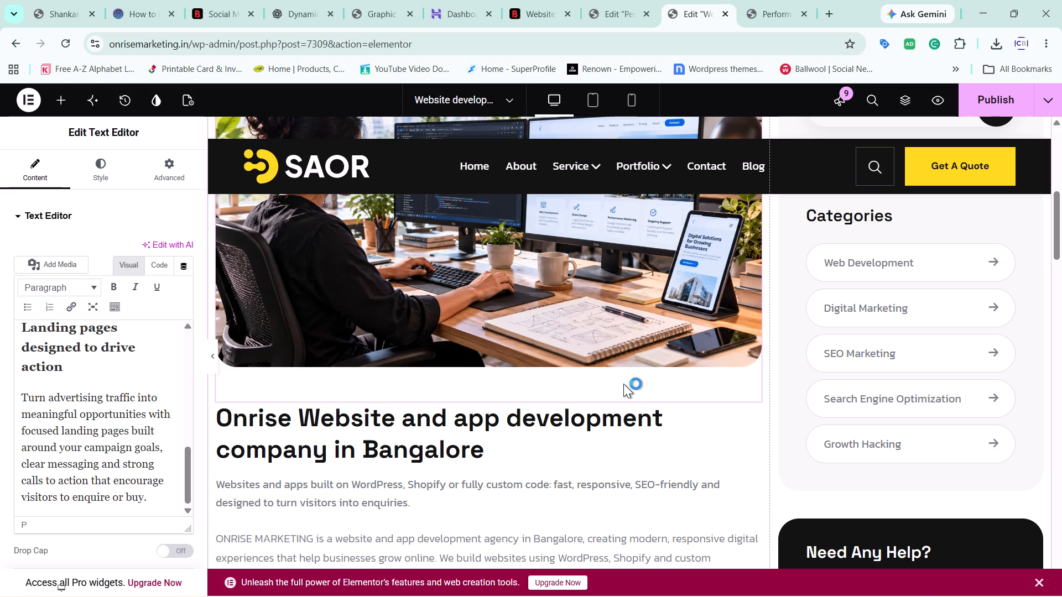
scroll(548, 338, "down", 8)
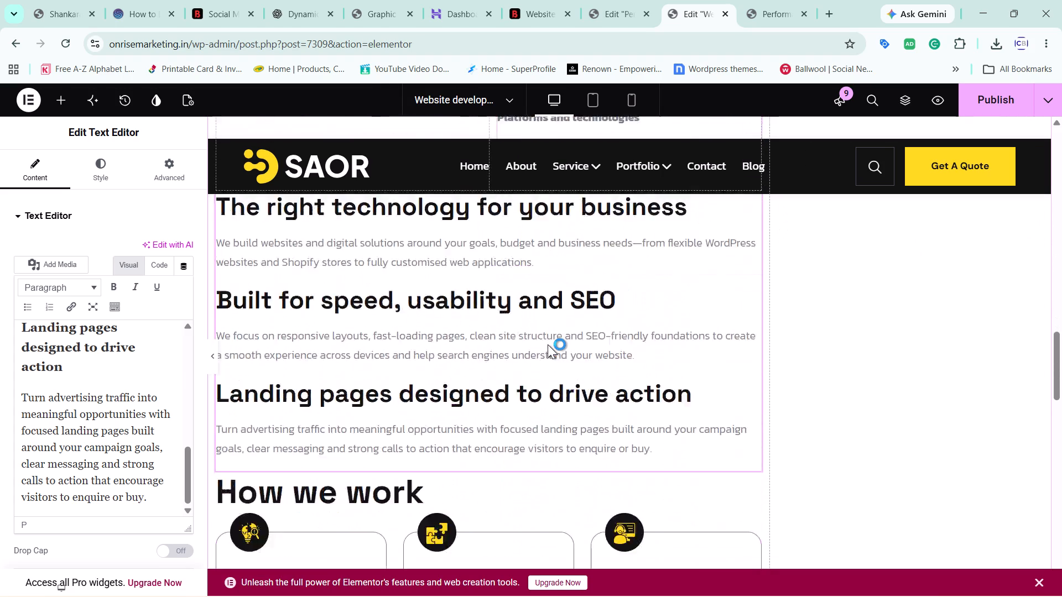
scroll(548, 344, "down", 3)
scroll(548, 338, "up", 2)
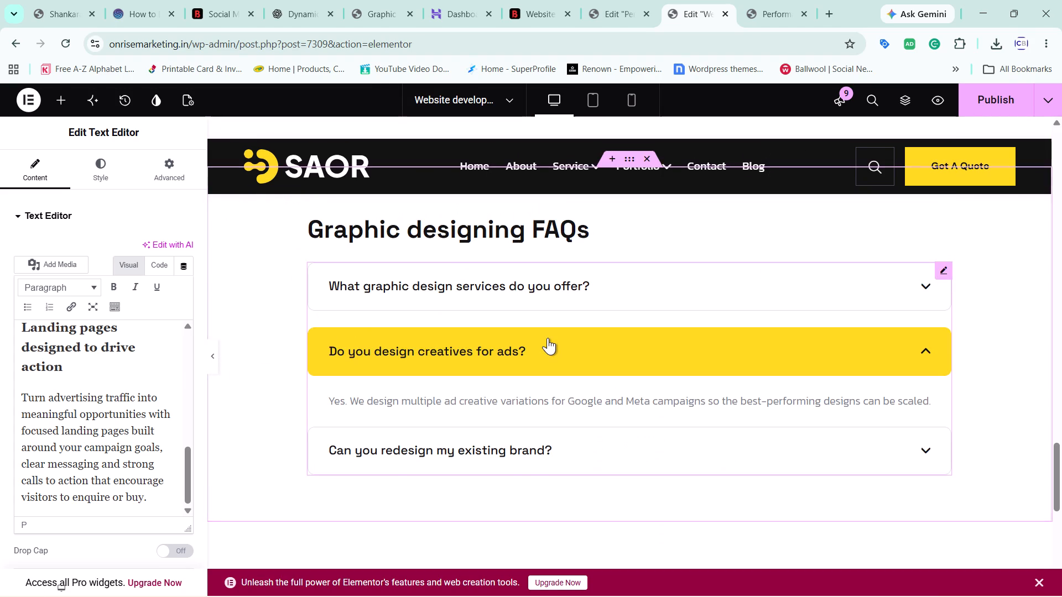
Replace the "Graphic designing FAQs" heading with "Website and app development FAQs" copied from the reference page.
left_click(530, 0)
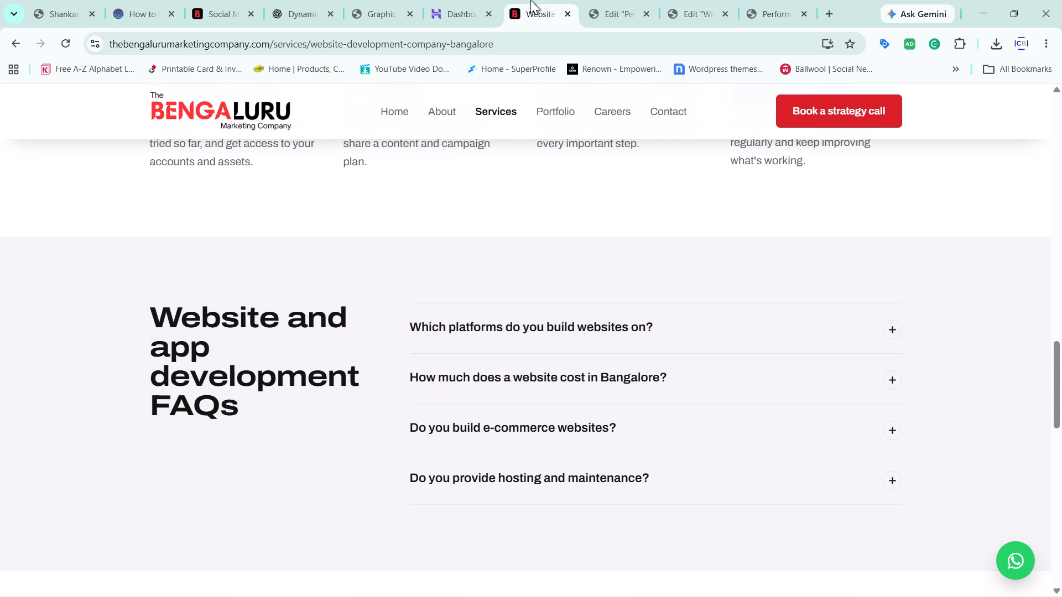
left_click_drag(149, 315, 294, 427)
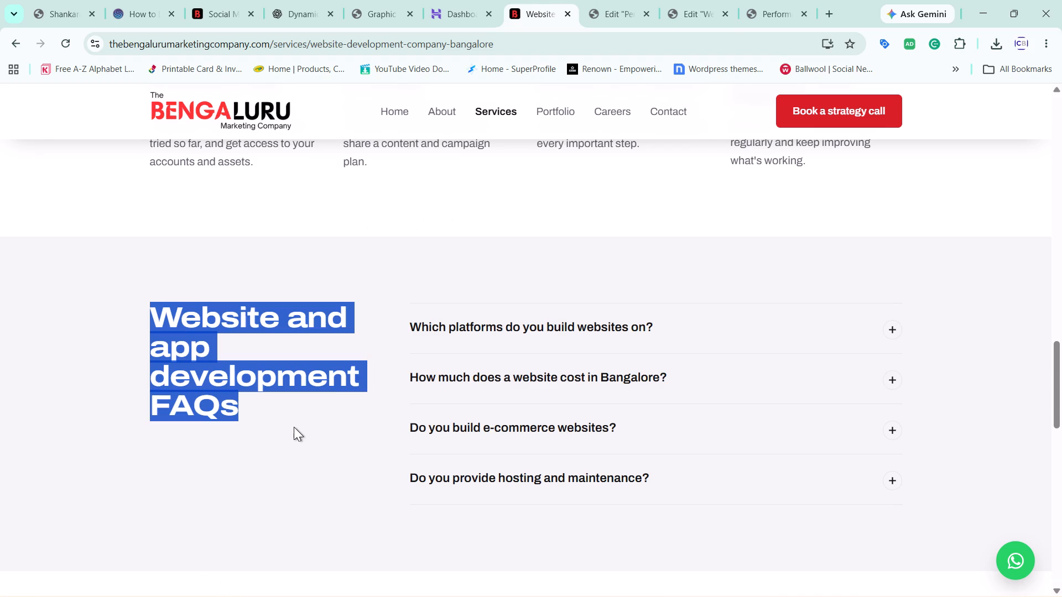
left_click_drag(294, 427, 294, 427)
key("ctrl+c")
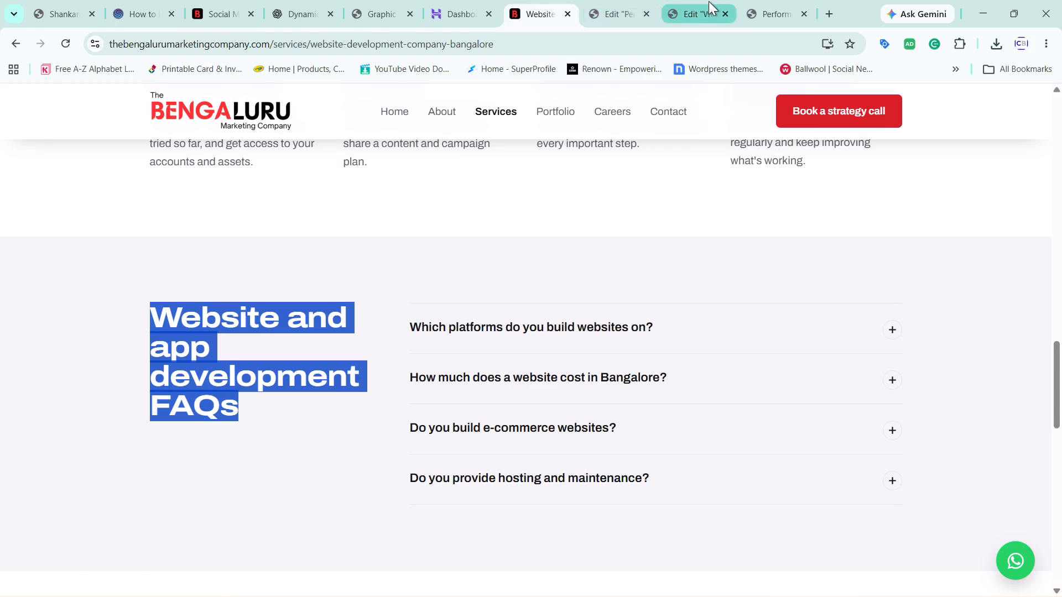
left_click(709, 1)
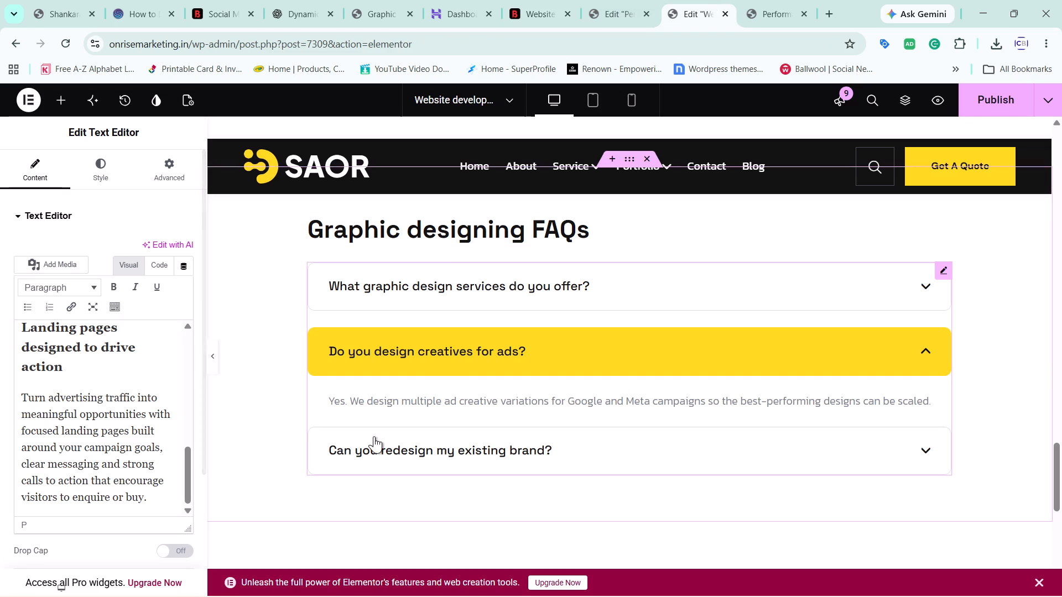
left_click(436, 224)
triple_click(93, 280)
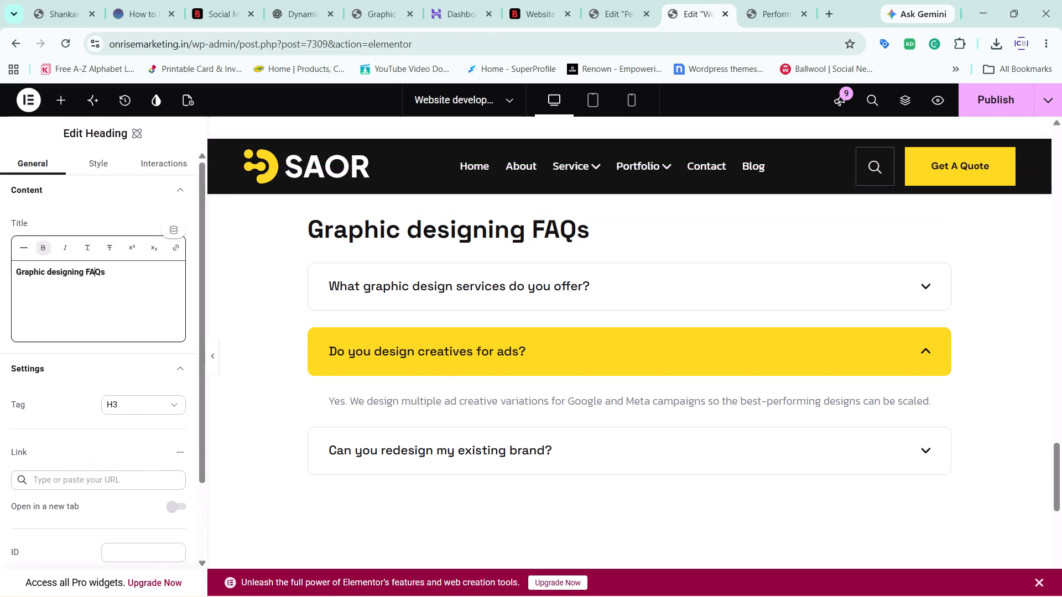
key("ctrl+v")
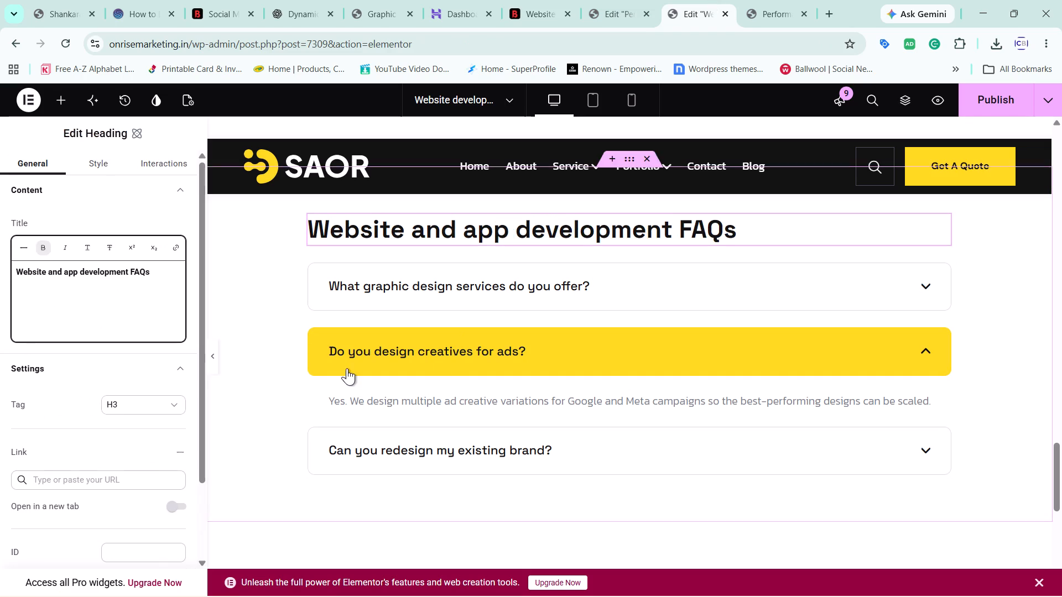
Compare the FAQ section in the Performance marketing editor with the Website development page's FAQ section.
left_click(774, 0)
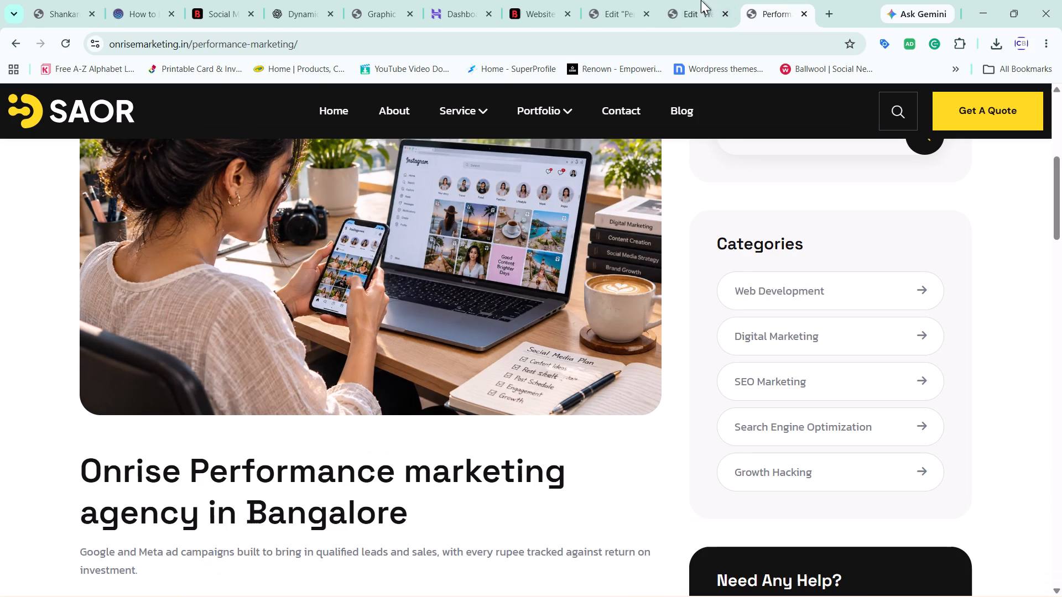
left_click(616, 1)
scroll(584, 266, "down", 4)
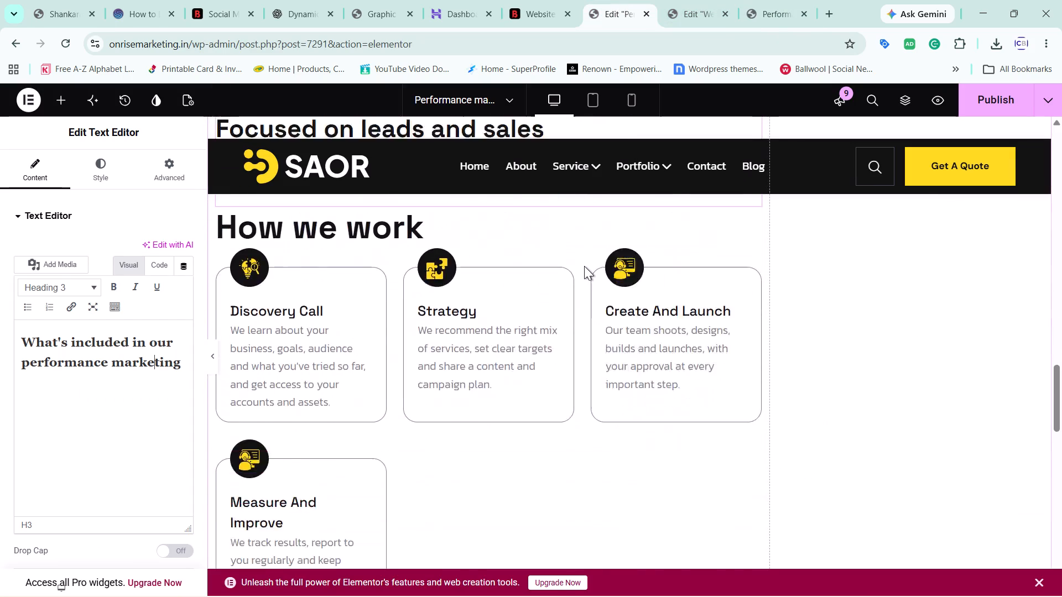
scroll(584, 266, "down", 1)
scroll(584, 266, "up", 1)
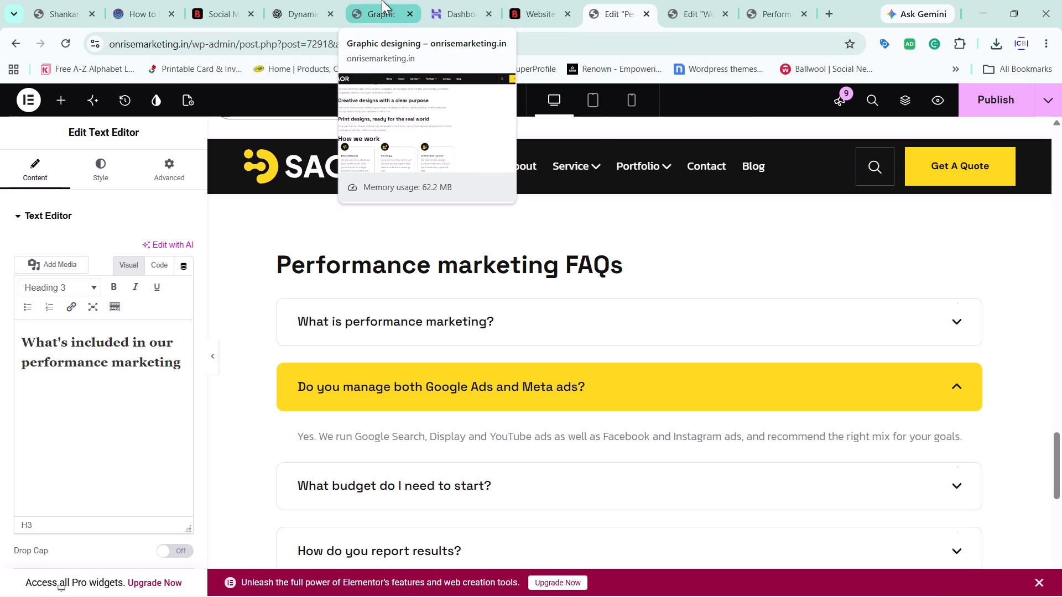
left_click(689, 0)
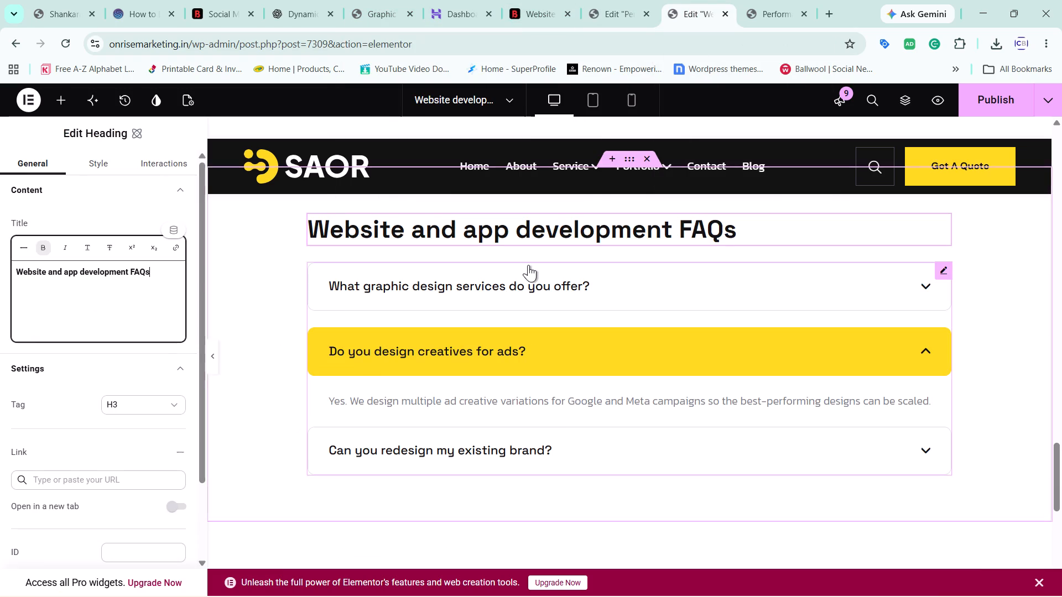
left_click(612, 0)
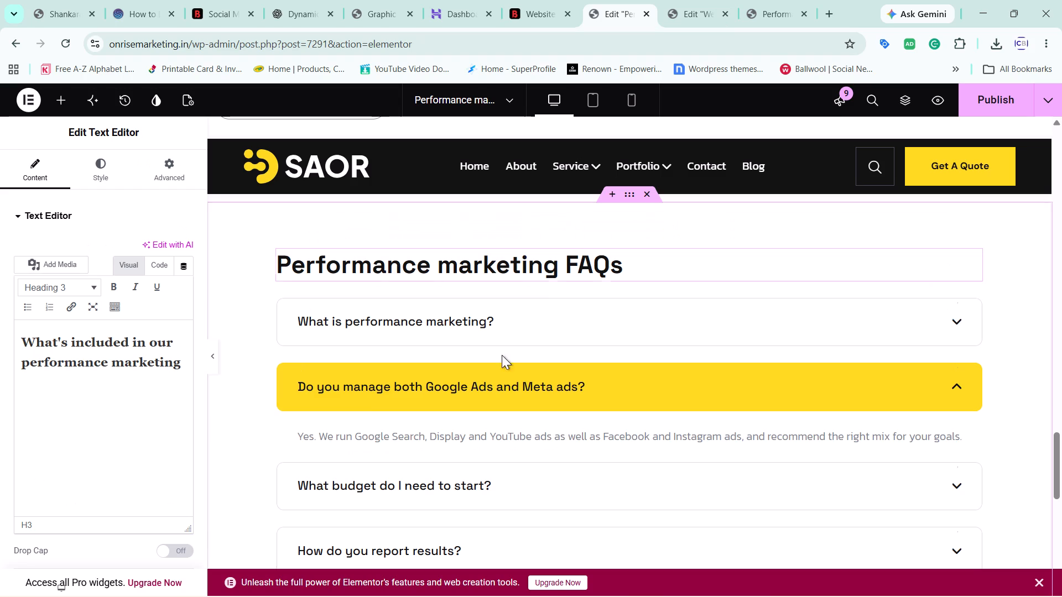
scroll(488, 404, "down", 1)
scroll(488, 404, "up", 1)
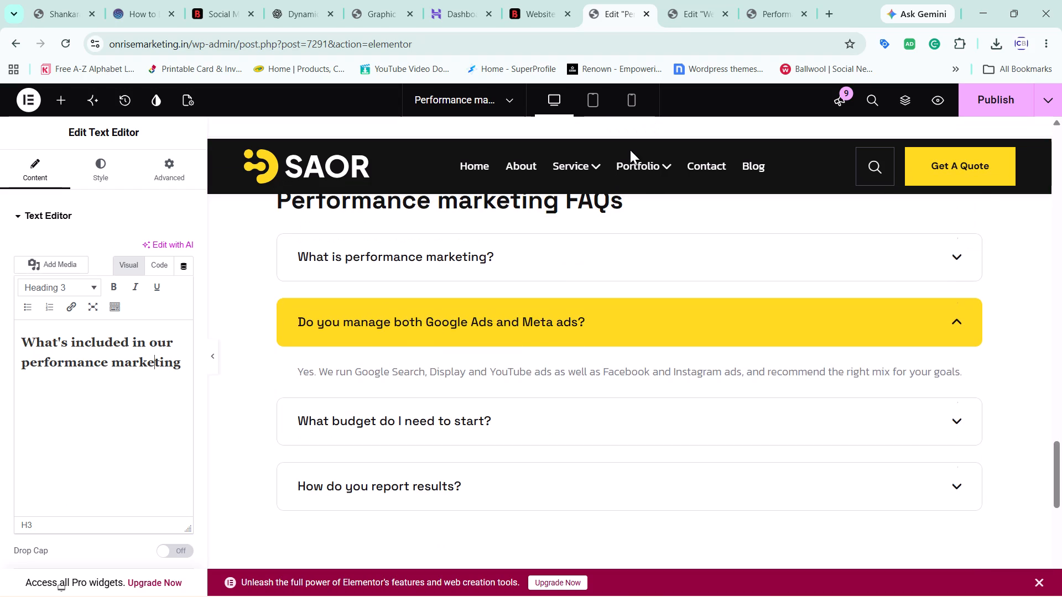
left_click(693, 0)
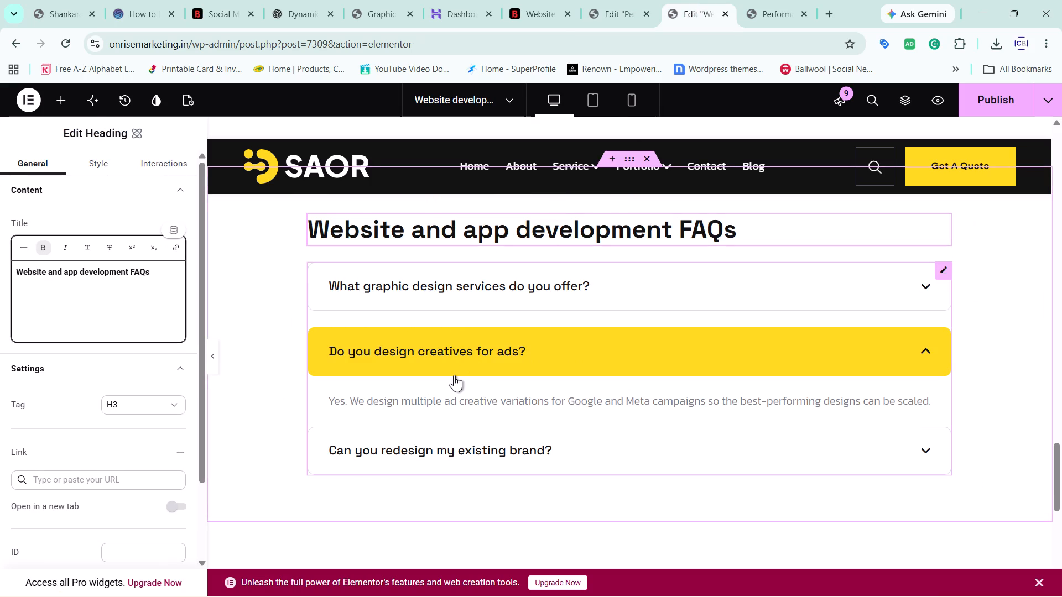
left_click(616, 0)
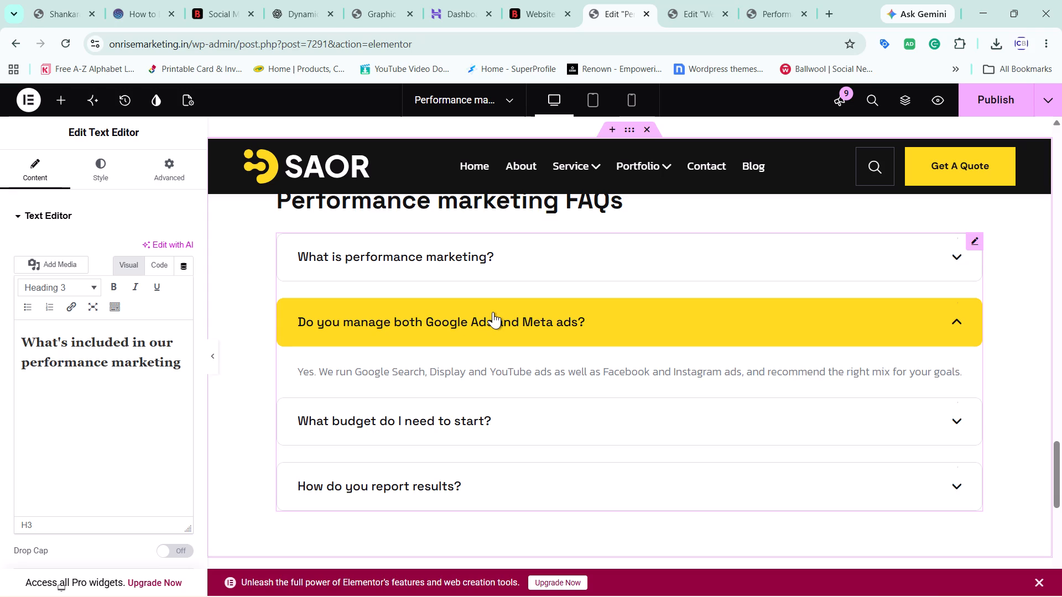
scroll(493, 312, "up", 1)
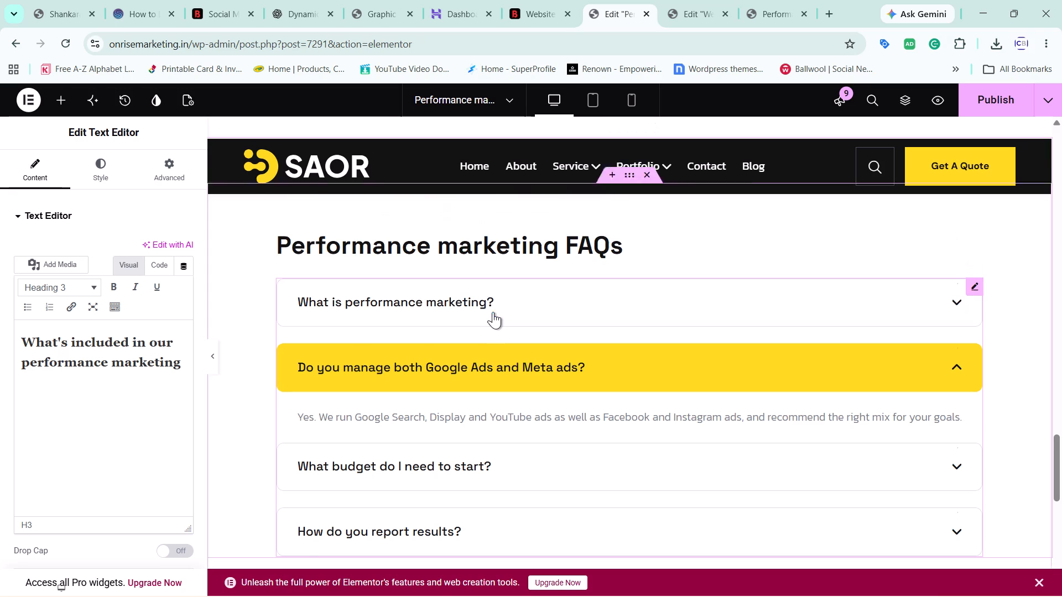
scroll(493, 312, "up", 1)
left_click(721, 0)
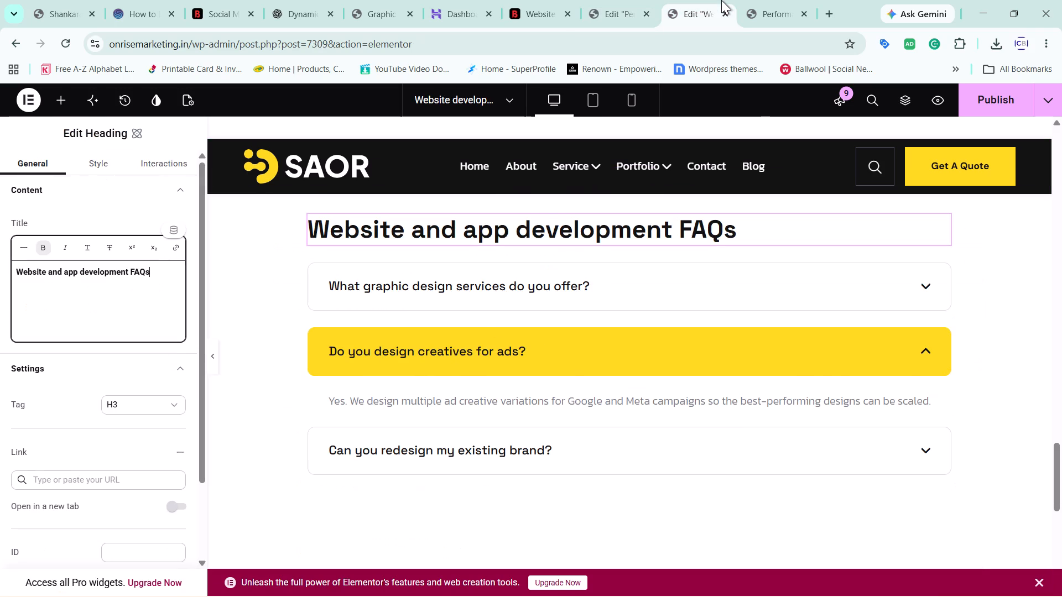
Replace the first FAQ item's question with "Which platforms do you build websites on?" copied from the reference page.
left_click(533, 0)
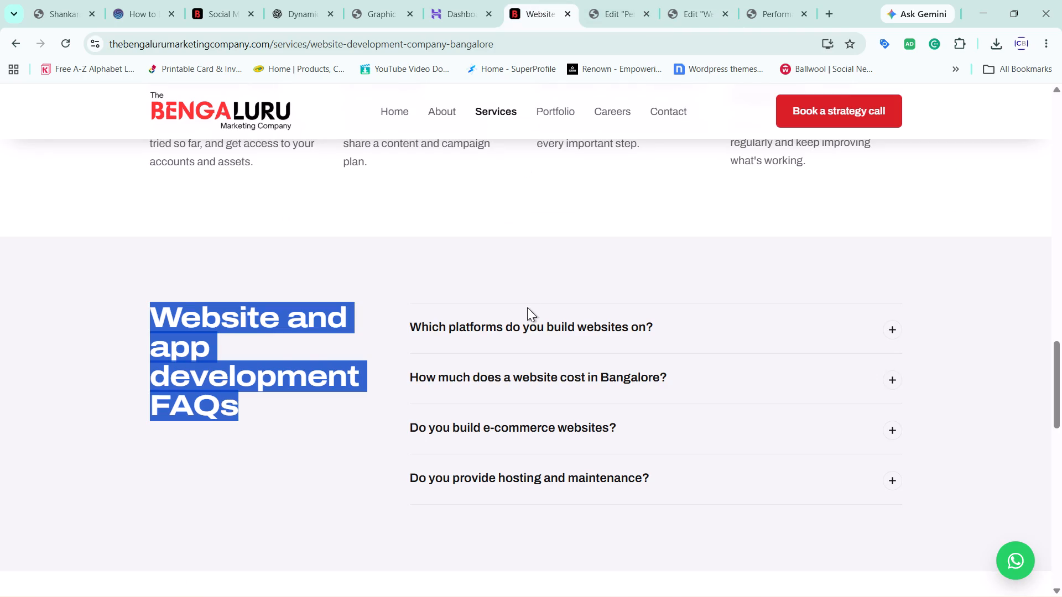
left_click(535, 352)
left_click(649, 338)
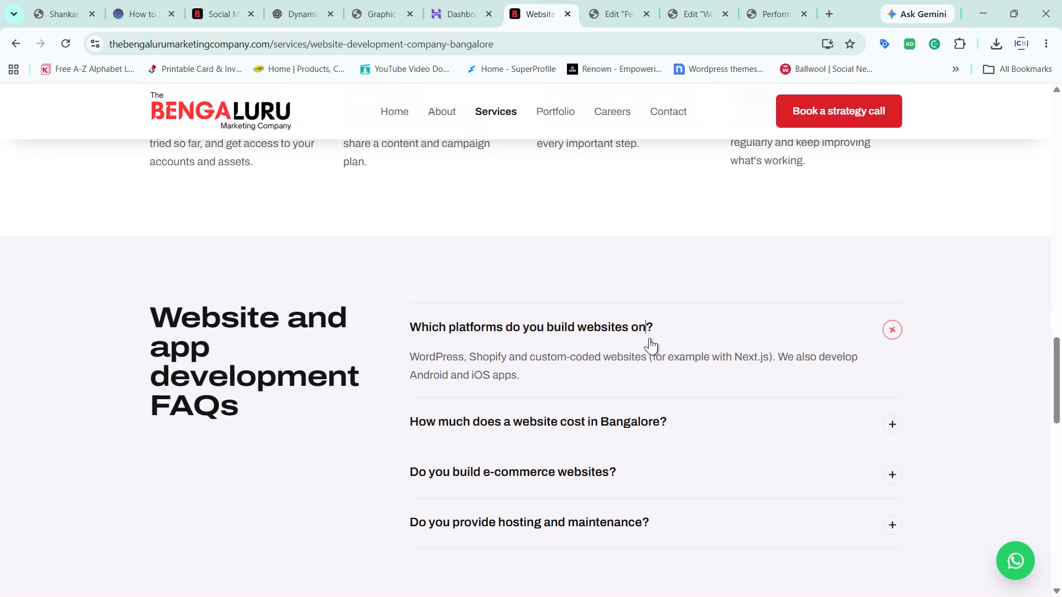
left_click_drag(408, 322, 421, 322)
left_click_drag(421, 322, 696, 334)
key("ctrl+c")
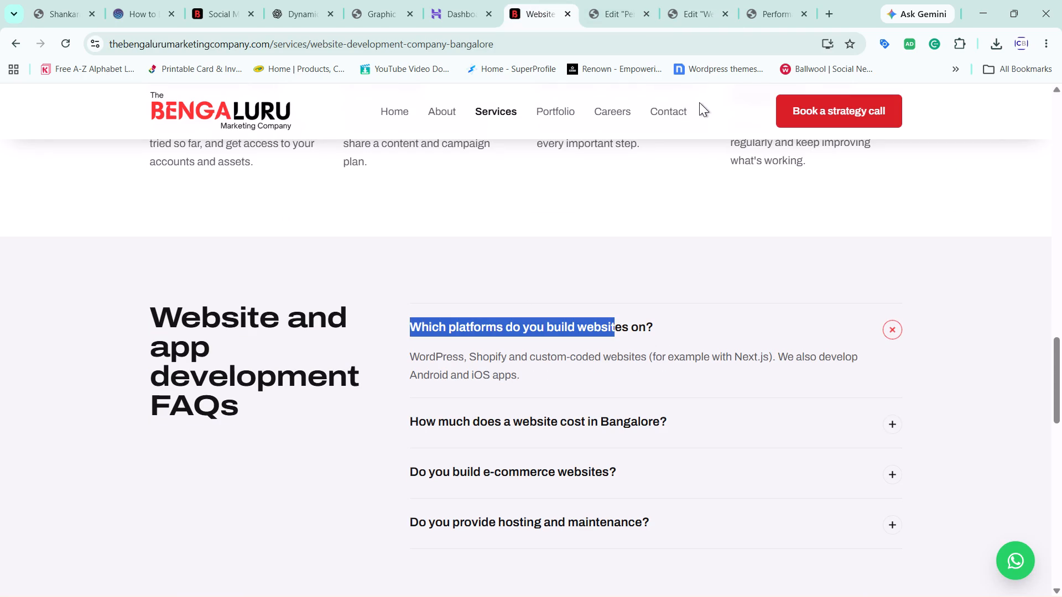
left_click(695, 0)
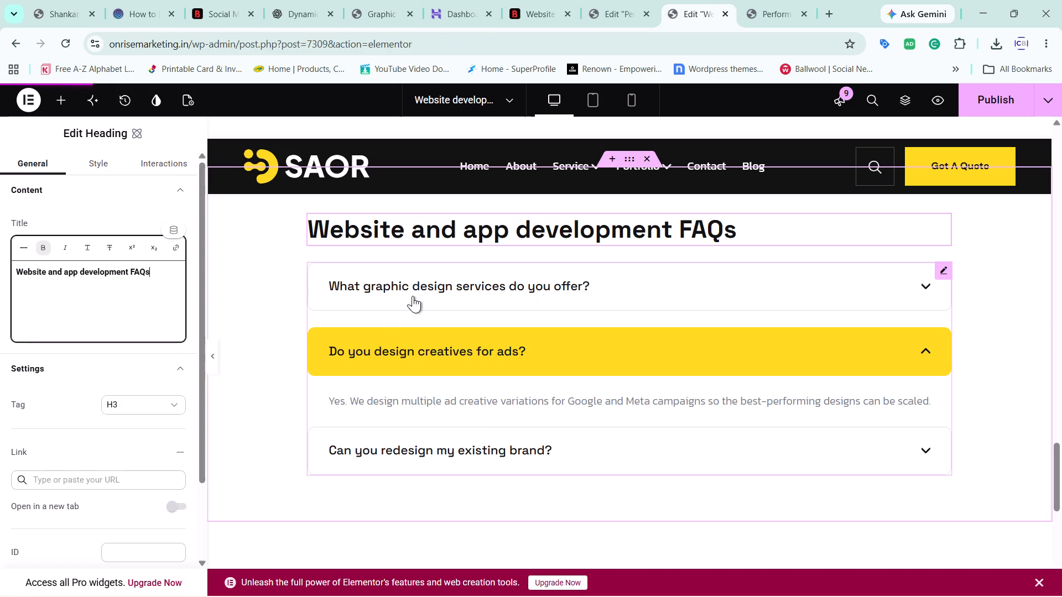
left_click(413, 296)
left_click(87, 311)
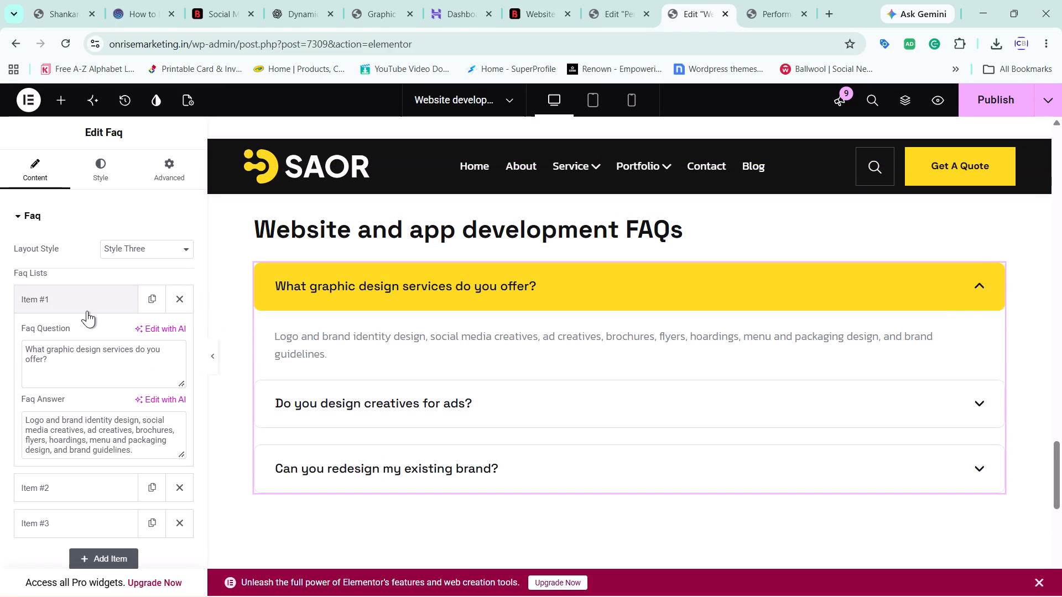
triple_click(71, 348)
key("ctrl+v")
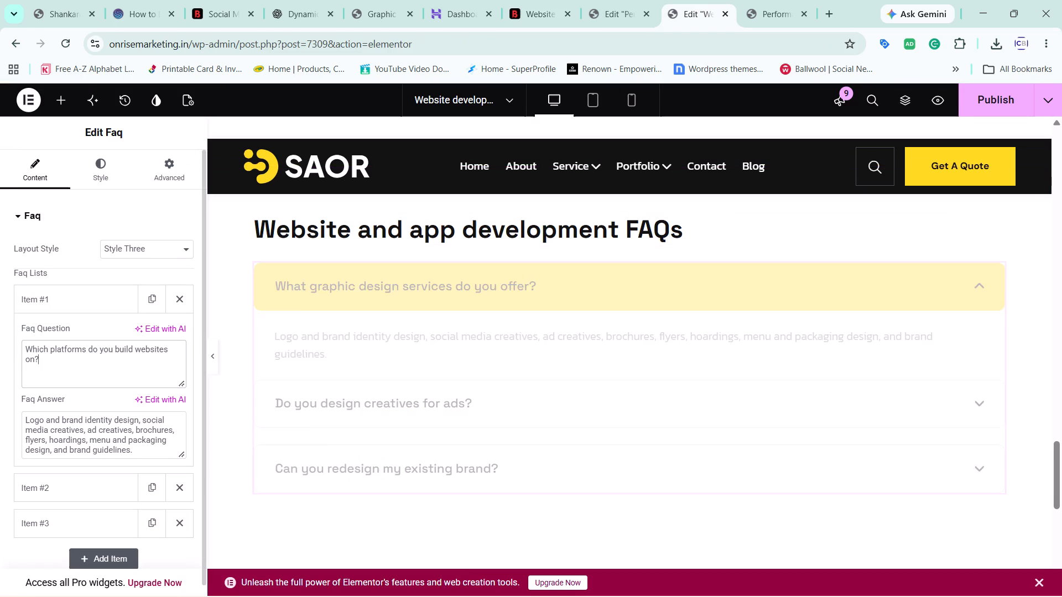
Replace the first FAQ item's answer with the reference page's answer about WordPress, Shopify and custom-coded websites plus Android and iOS apps.
left_click(615, 12)
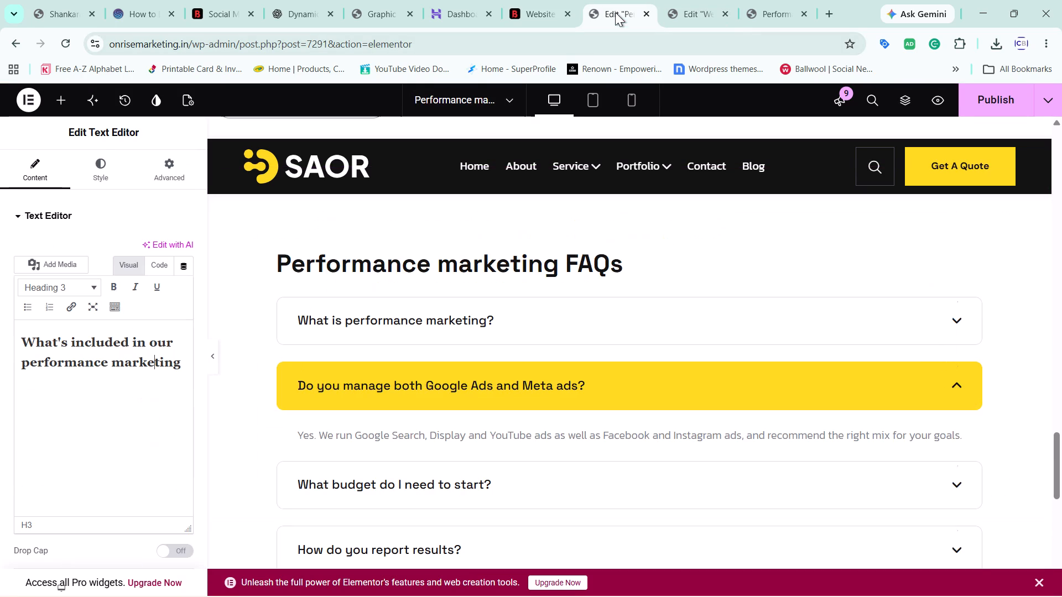
left_click(558, 0)
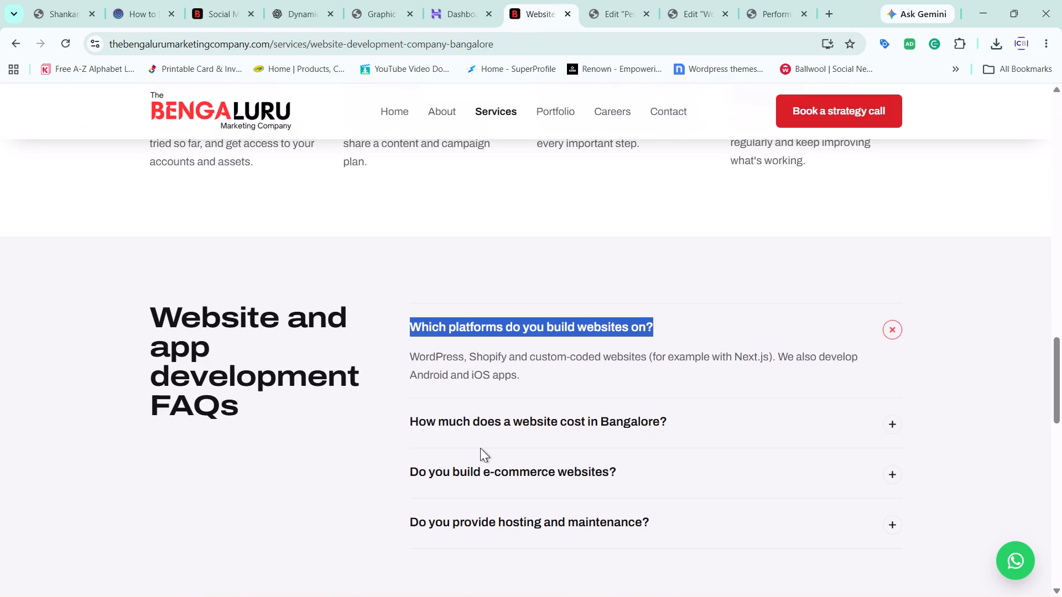
left_click_drag(405, 355, 556, 374)
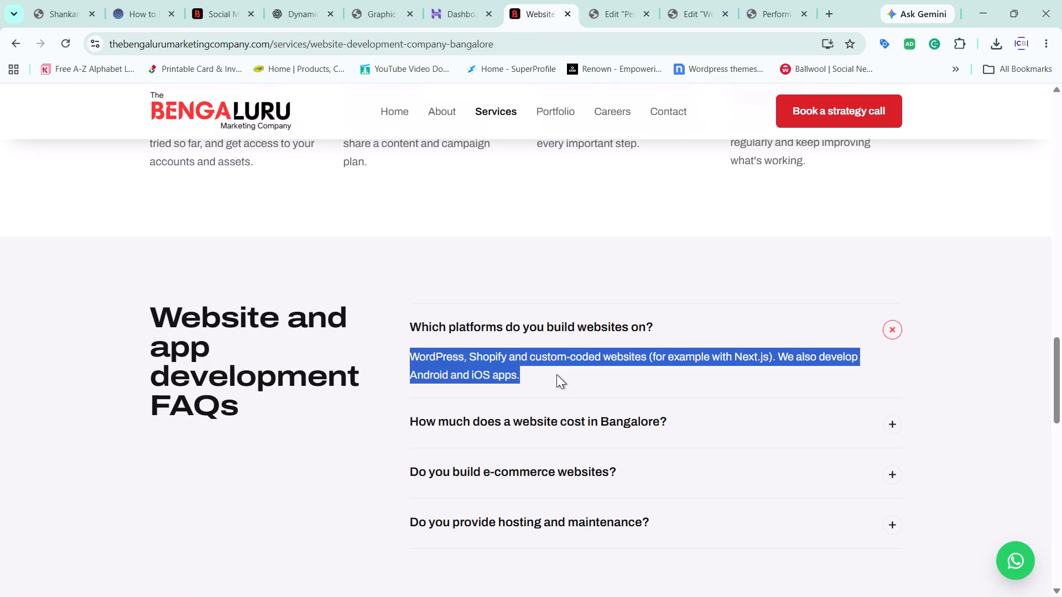
key("ctrl+c")
left_click(622, 0)
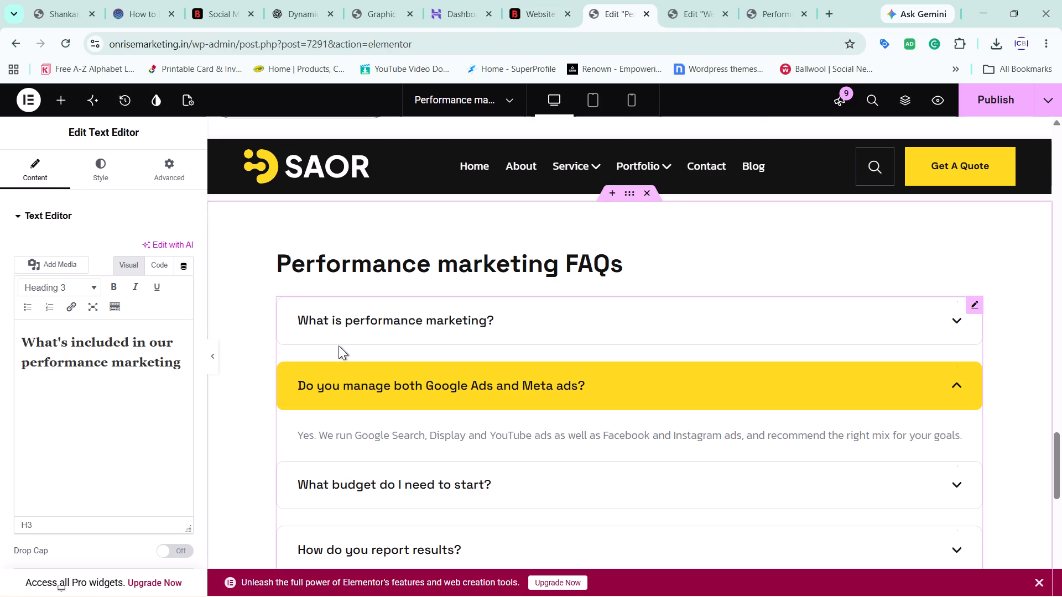
left_click(377, 335)
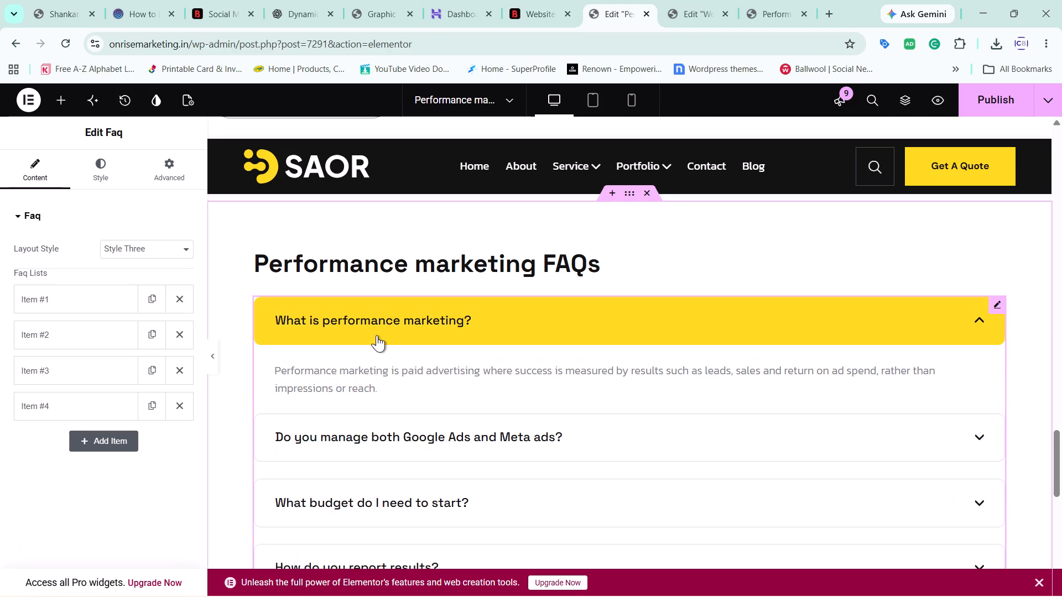
left_click(671, 0)
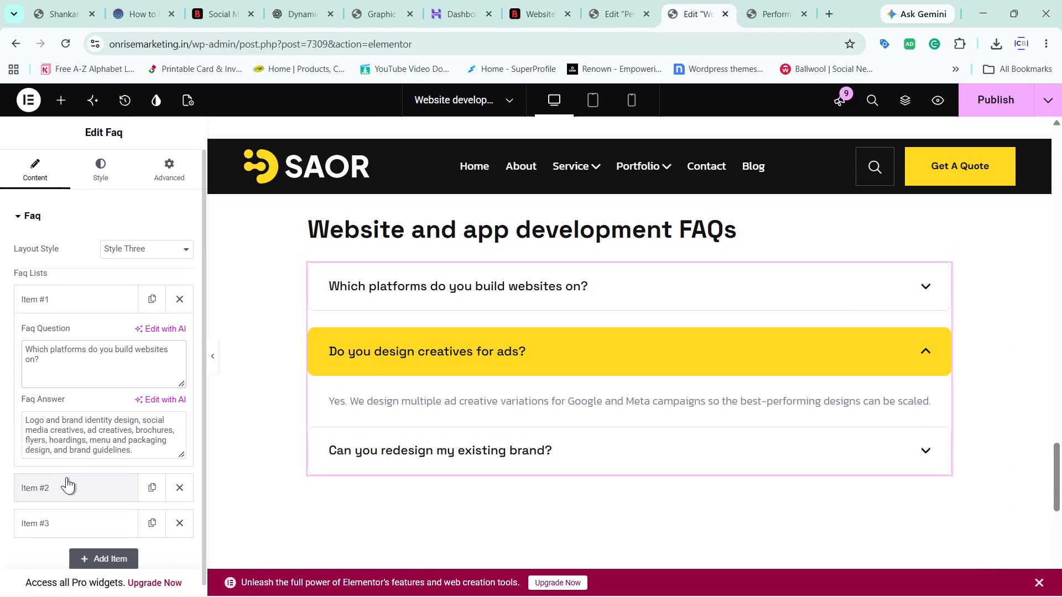
triple_click(65, 426)
key("ctrl+v")
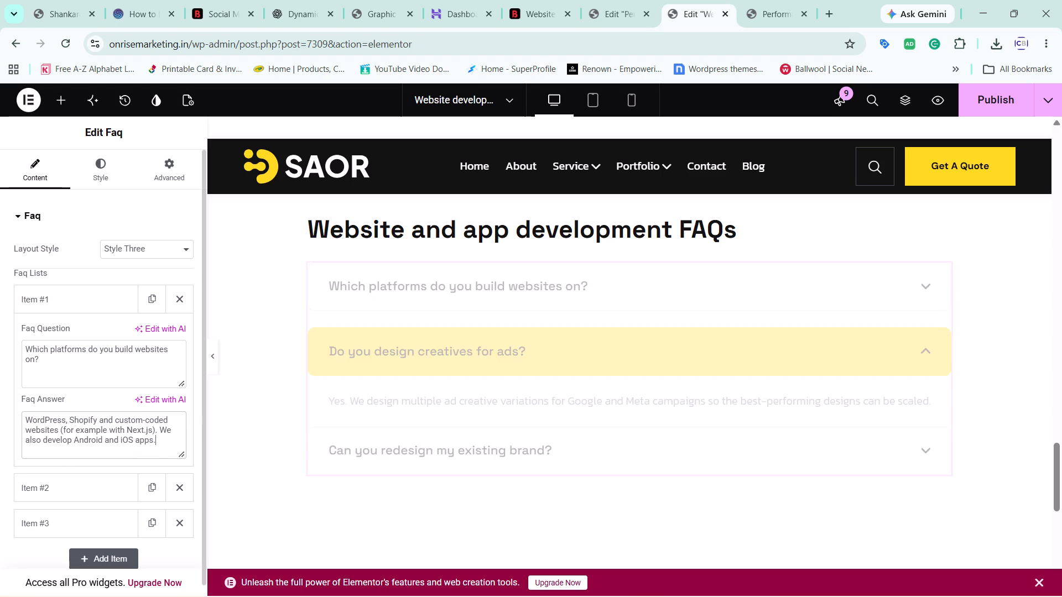
left_click(93, 303)
Replace the second FAQ item's question with "How much does a website cost in Bangalore?" copied from the reference page.
left_click(563, 0)
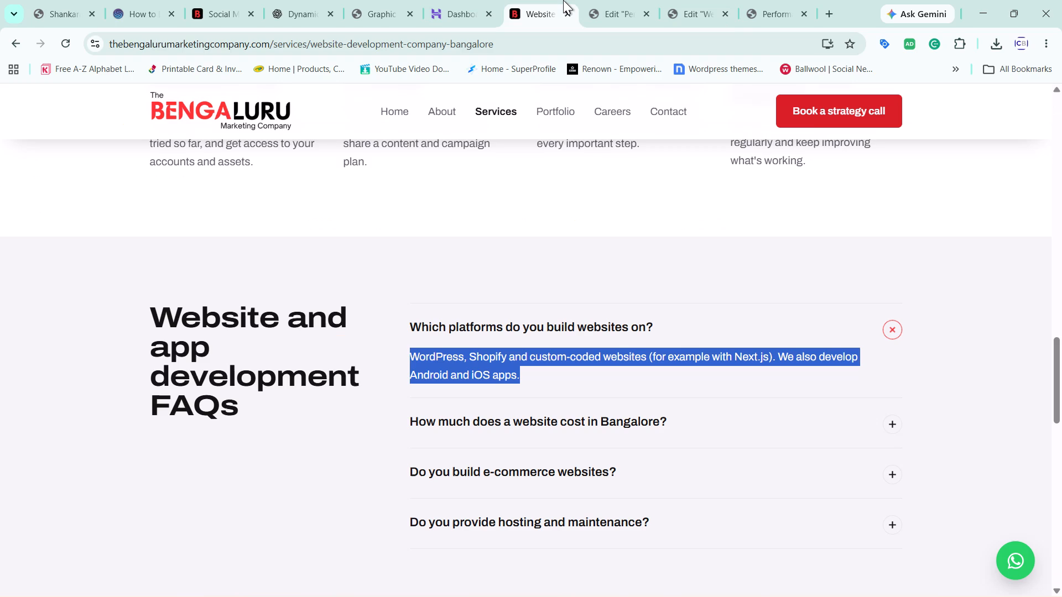
left_click(406, 419)
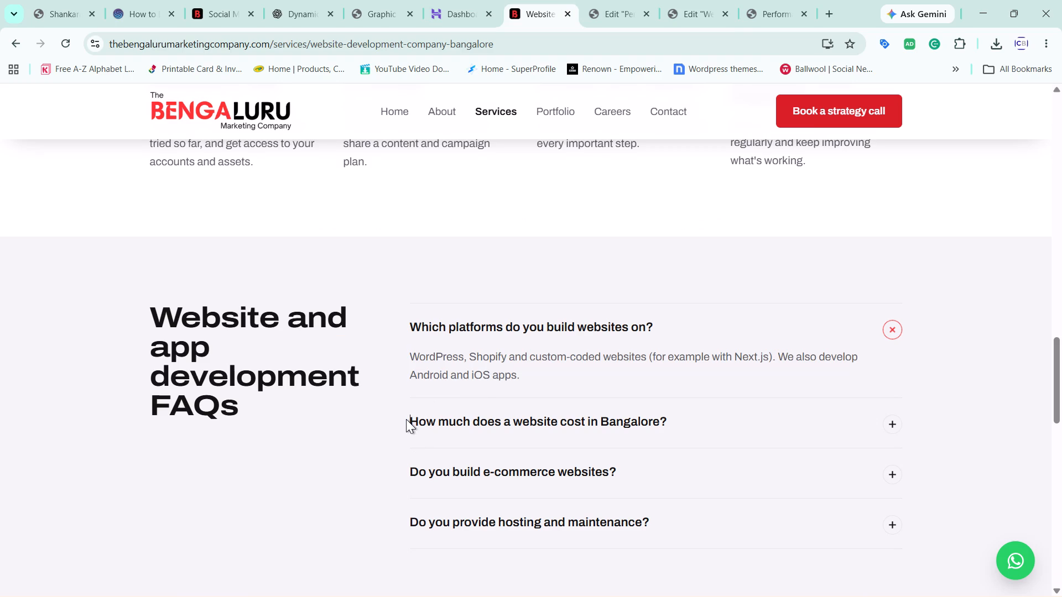
left_click(894, 425)
left_click_drag(407, 418, 441, 416)
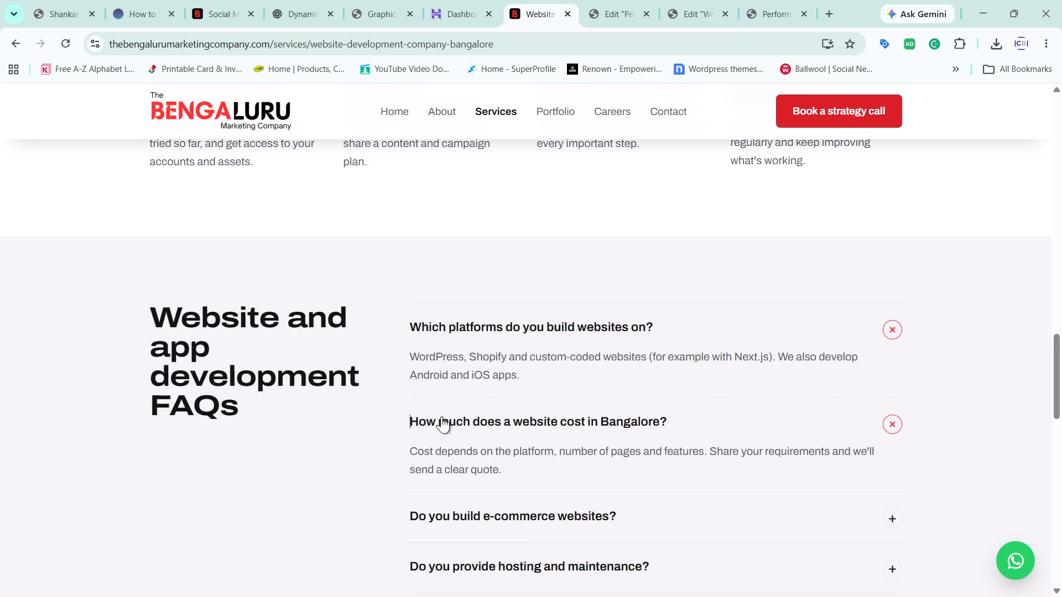
left_click_drag(441, 416, 725, 423)
key("ctrl+c")
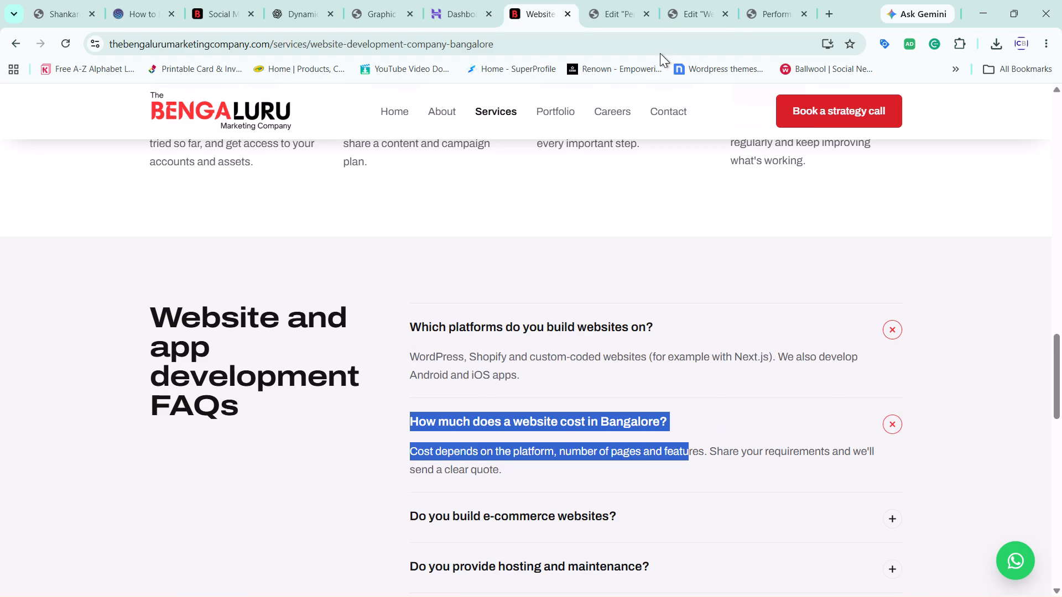
left_click(699, 0)
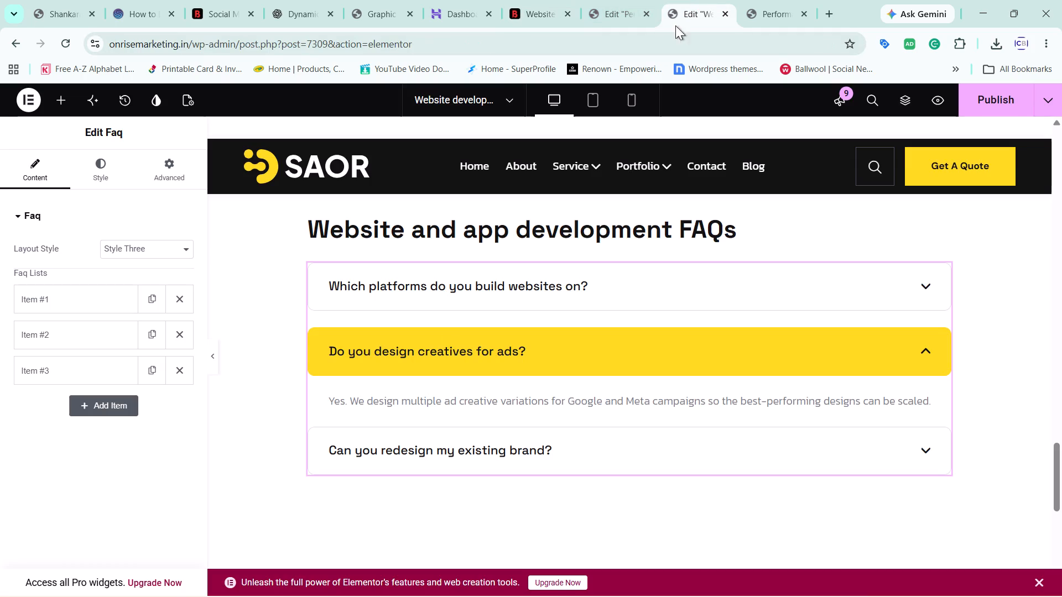
left_click(93, 331)
triple_click(74, 394)
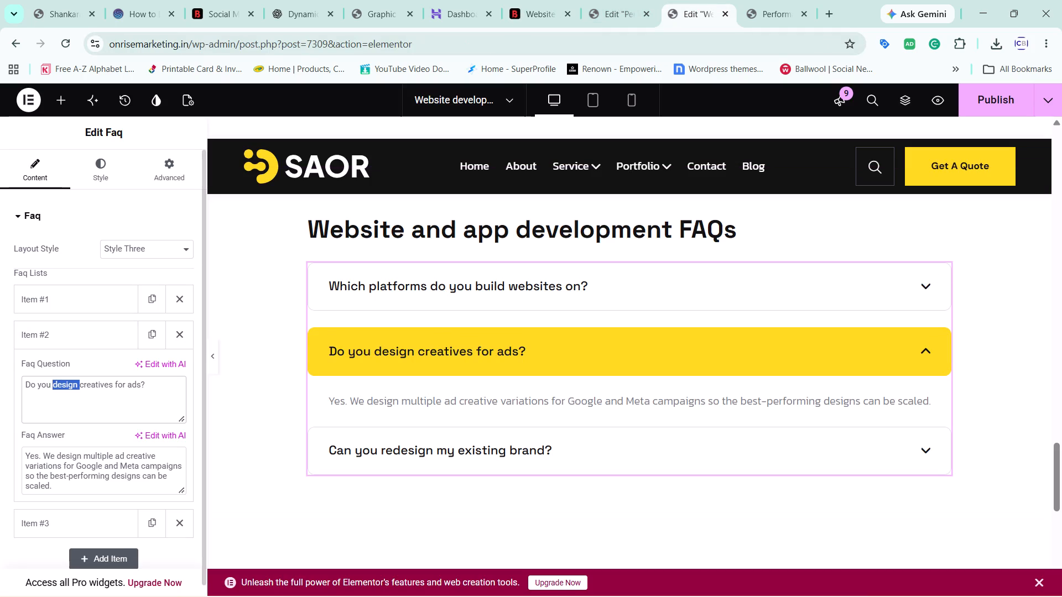
left_click(74, 394)
key("ctrl+v")
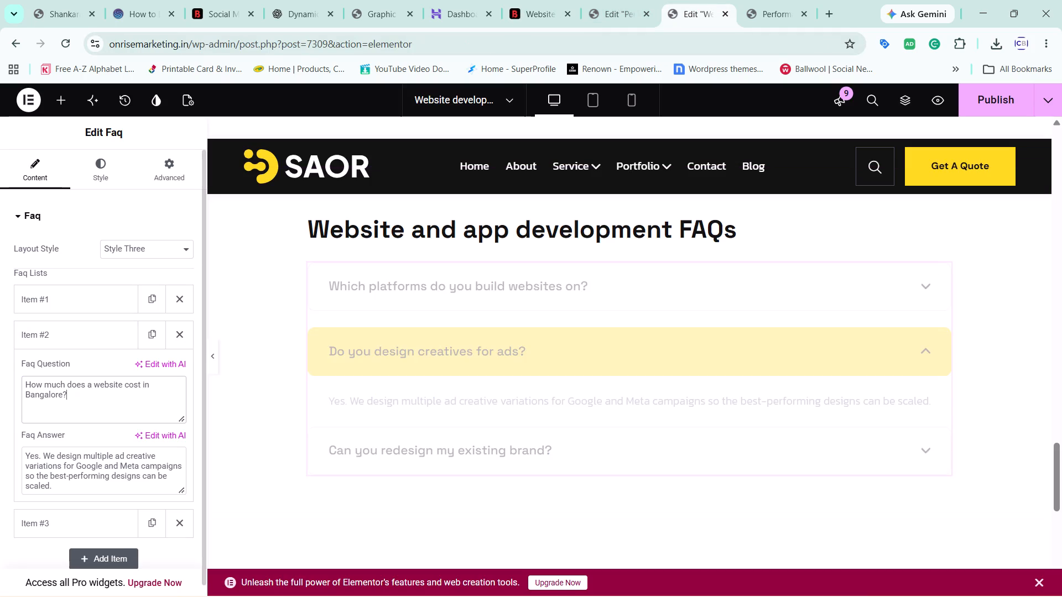
Replace the second FAQ item's answer with the reference page's text beginning "Cost depends on the platform, number of pages and features.".
left_click(624, 0)
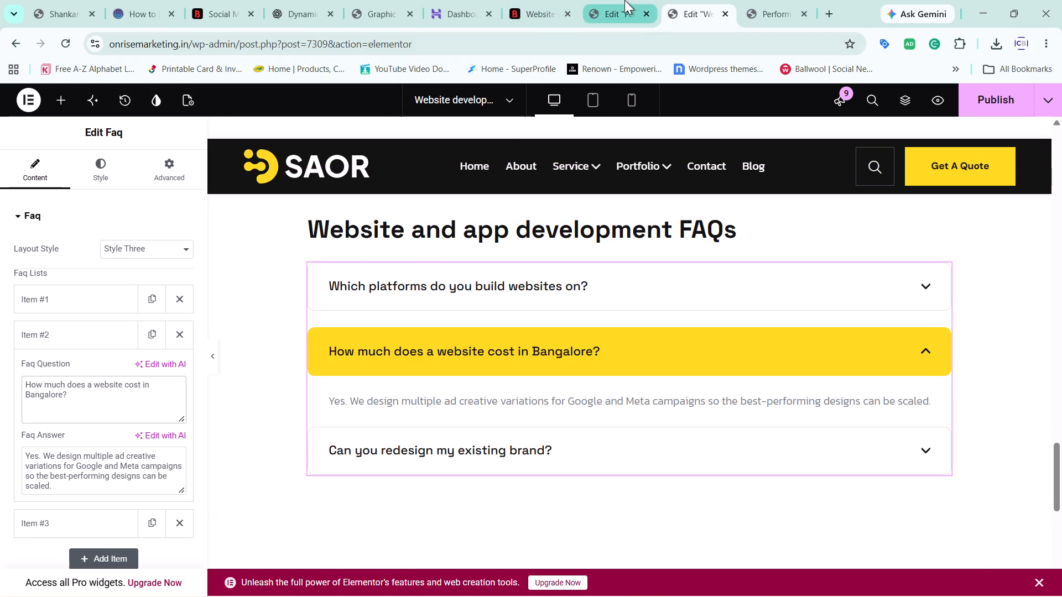
left_click(559, 0)
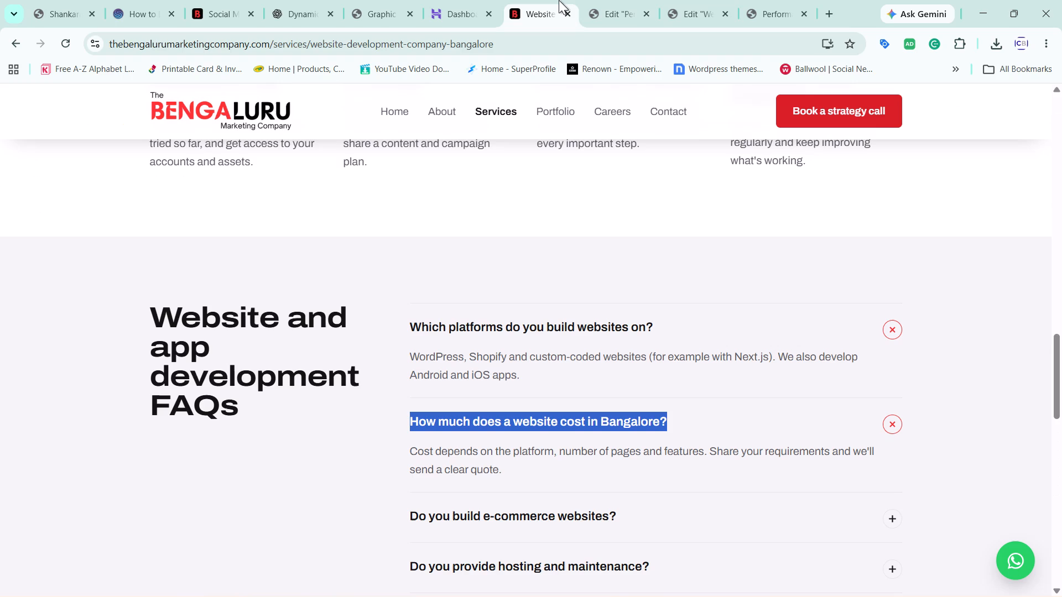
left_click_drag(402, 456, 525, 479)
key("ctrl+c")
left_click(688, 0)
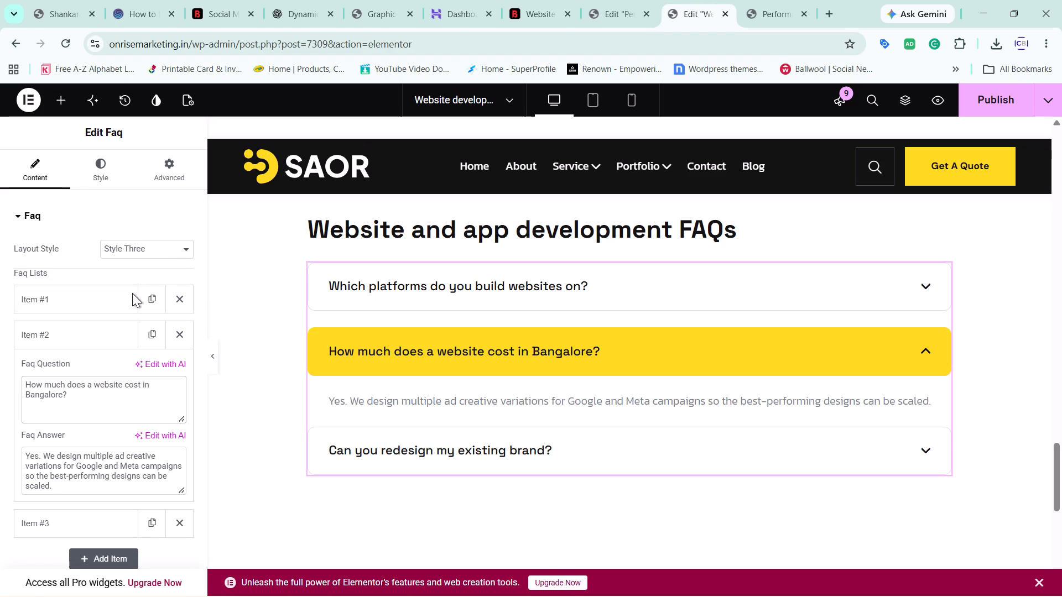
left_click(85, 353)
left_click(87, 341)
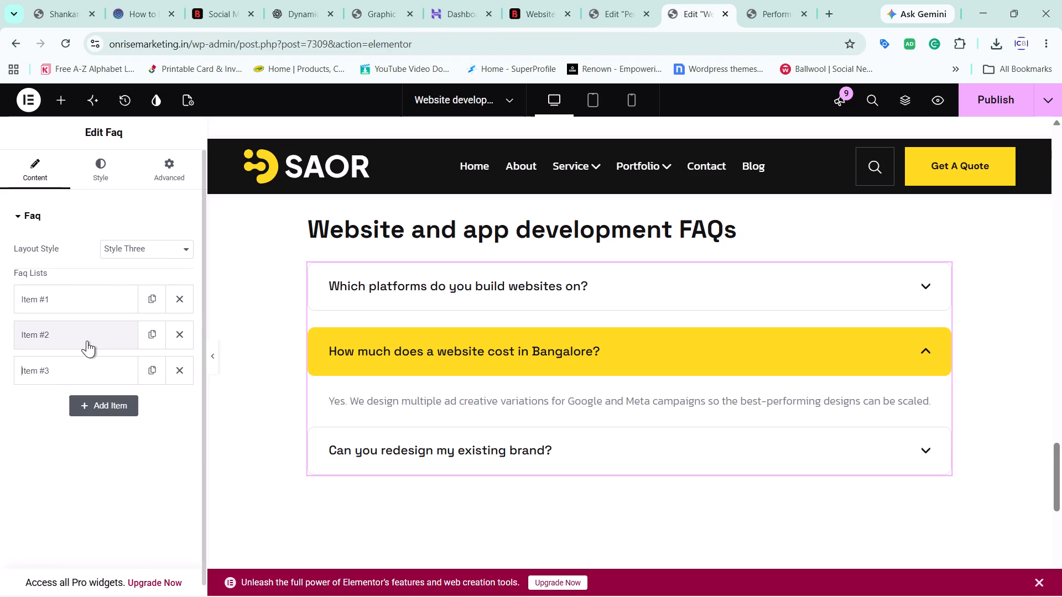
left_click(87, 341)
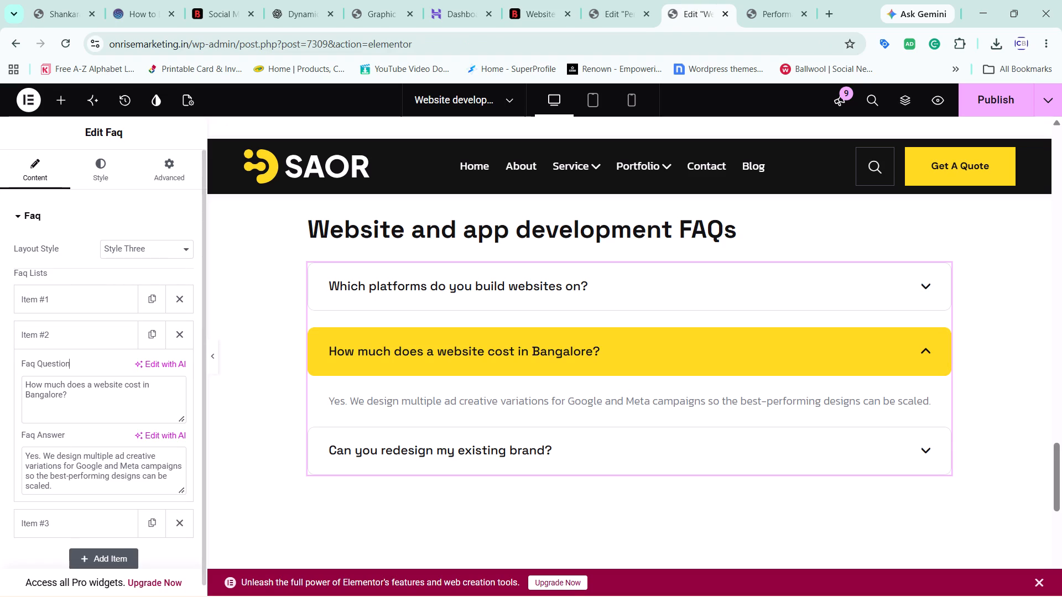
triple_click(56, 459)
left_click(56, 459)
key("ctrl+v")
left_click(56, 459, "ctrl")
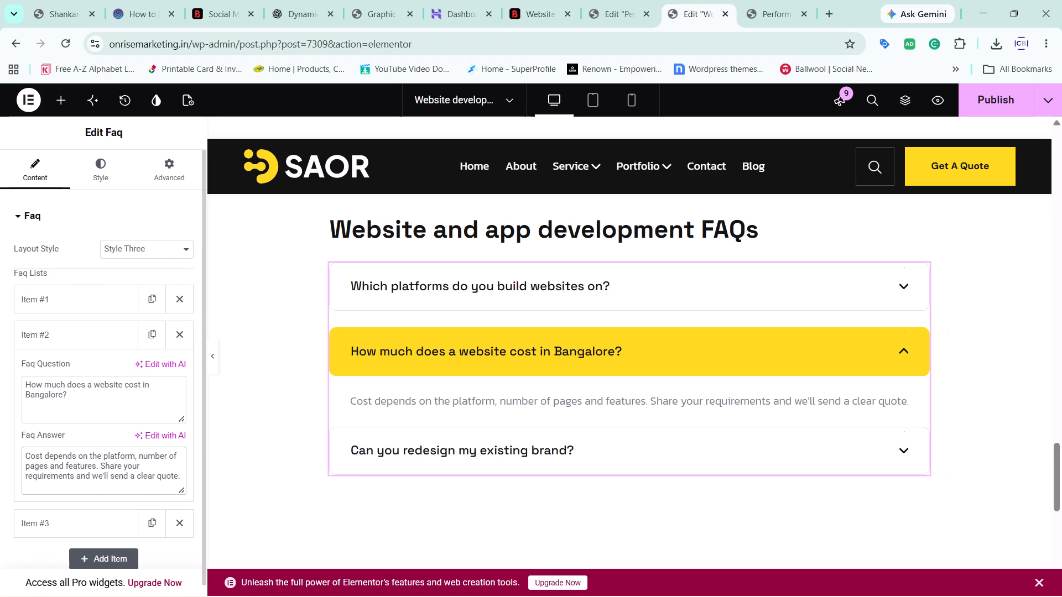
left_click_drag(60, 350, 63, 327)
left_click(63, 327)
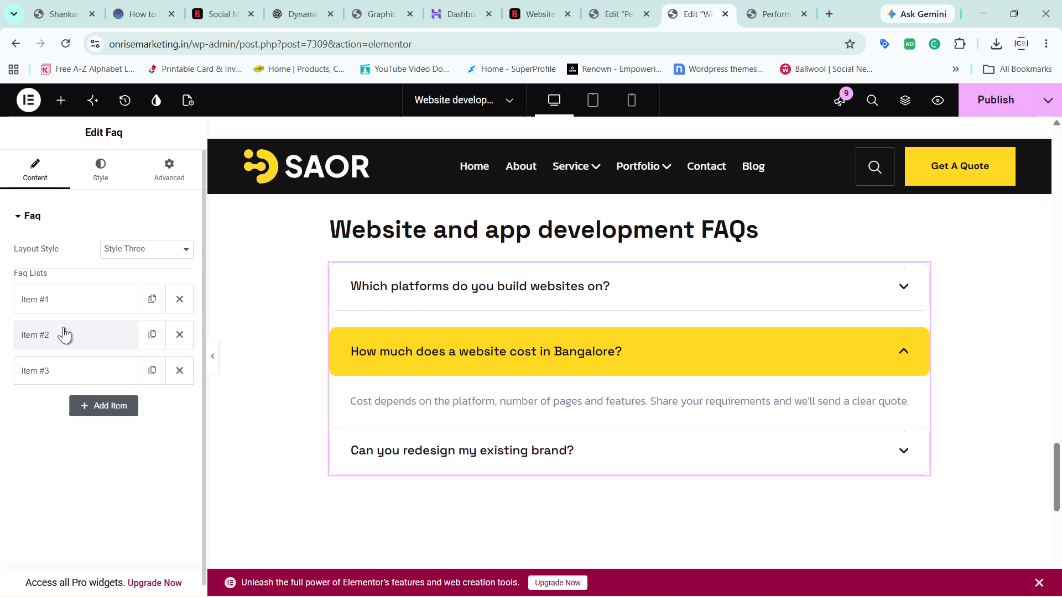
Replace the third FAQ item's question with "Do you build e-commerce websites?" copied from the reference page.
left_click(512, 0)
scroll(488, 379, "down", 2)
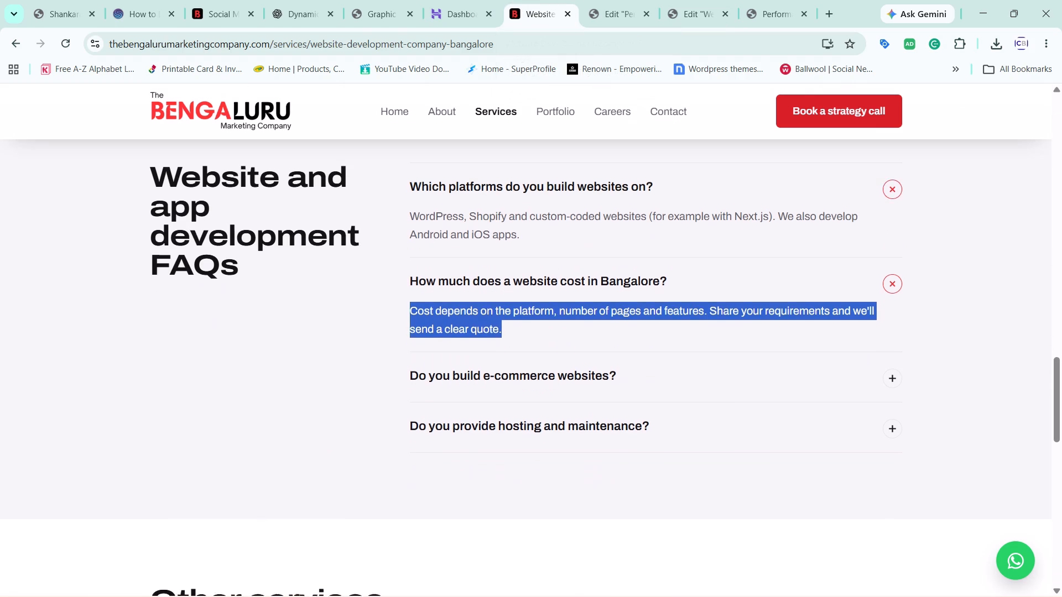
left_click(484, 379)
left_click_drag(409, 373, 499, 362)
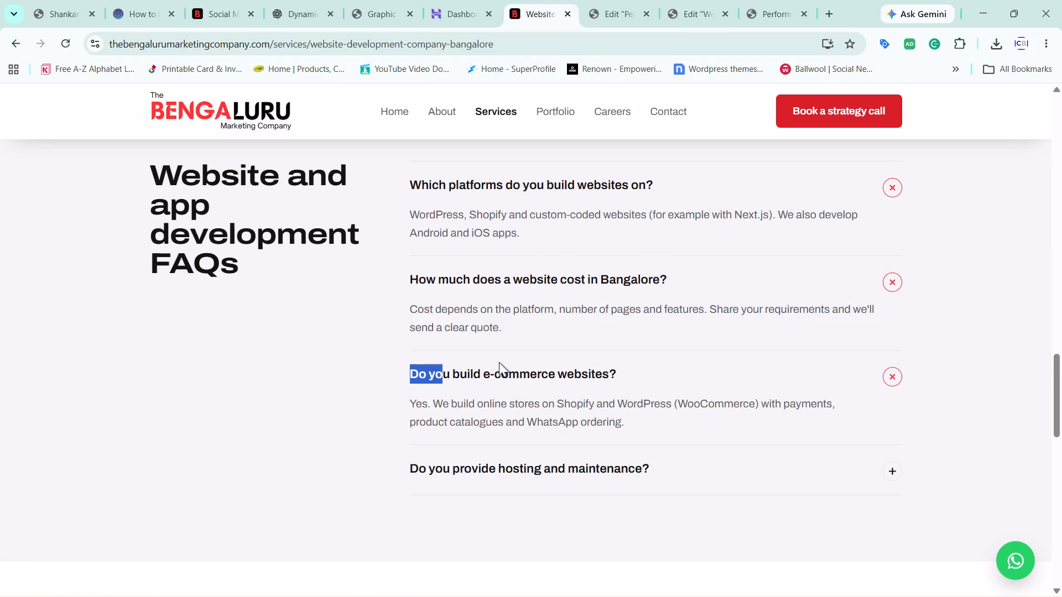
left_click_drag(499, 362, 632, 363)
key("ctrl+c")
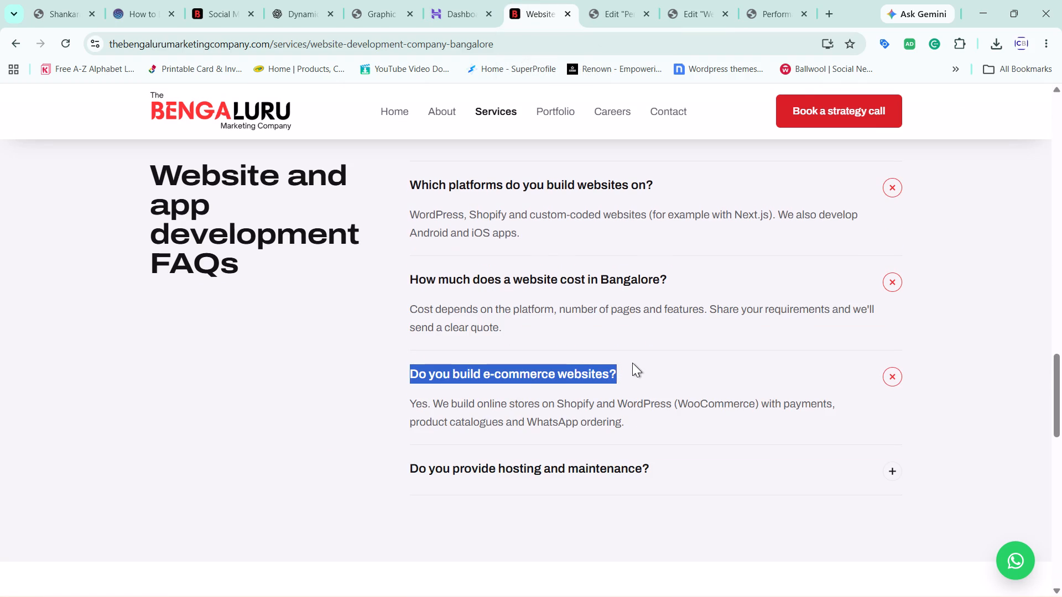
left_click(693, 1)
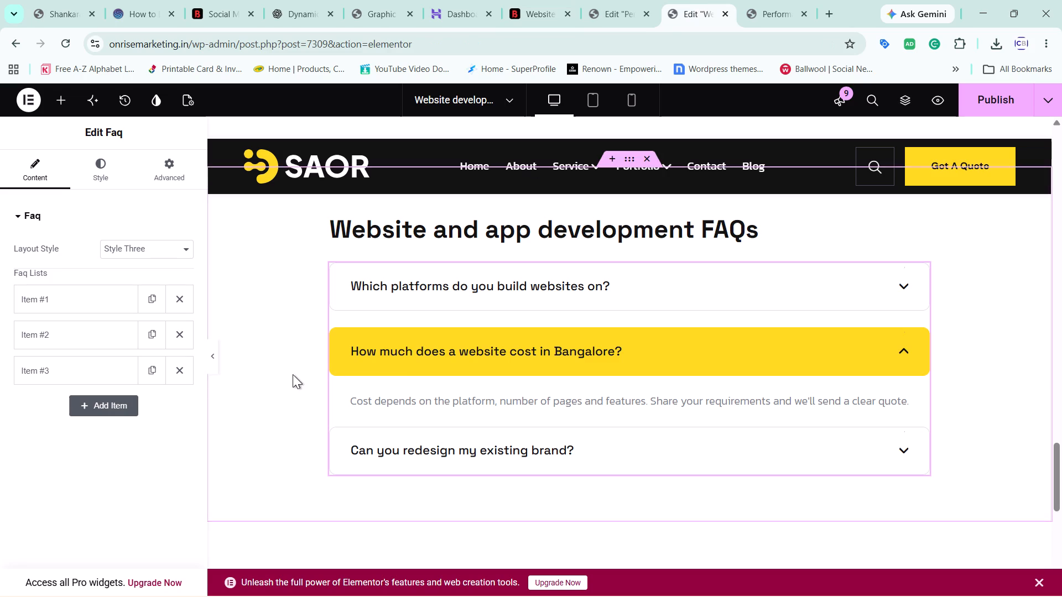
left_click(77, 380)
triple_click(79, 432)
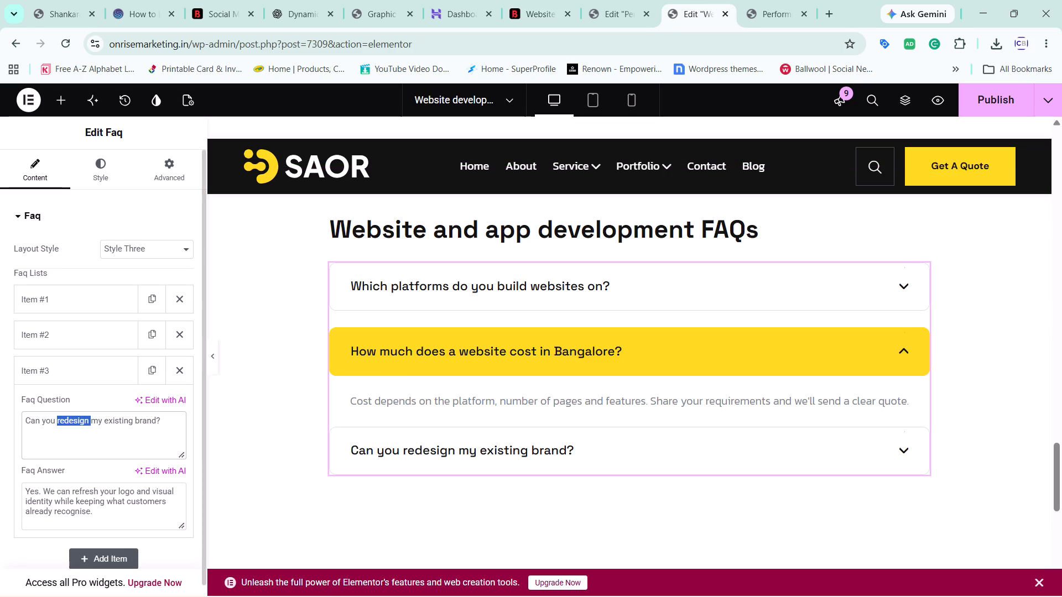
left_click(79, 432)
key("ctrl+v")
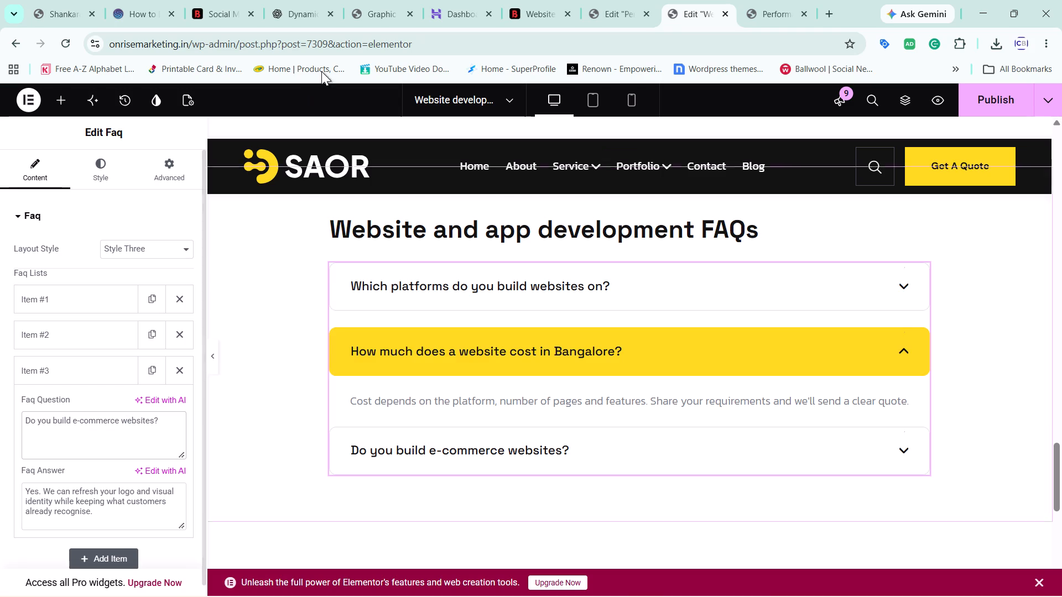
Replace the third FAQ item's answer with the reference page's text about building online stores on Shopify and WordPress (WooCommerce).
left_click(100, 368)
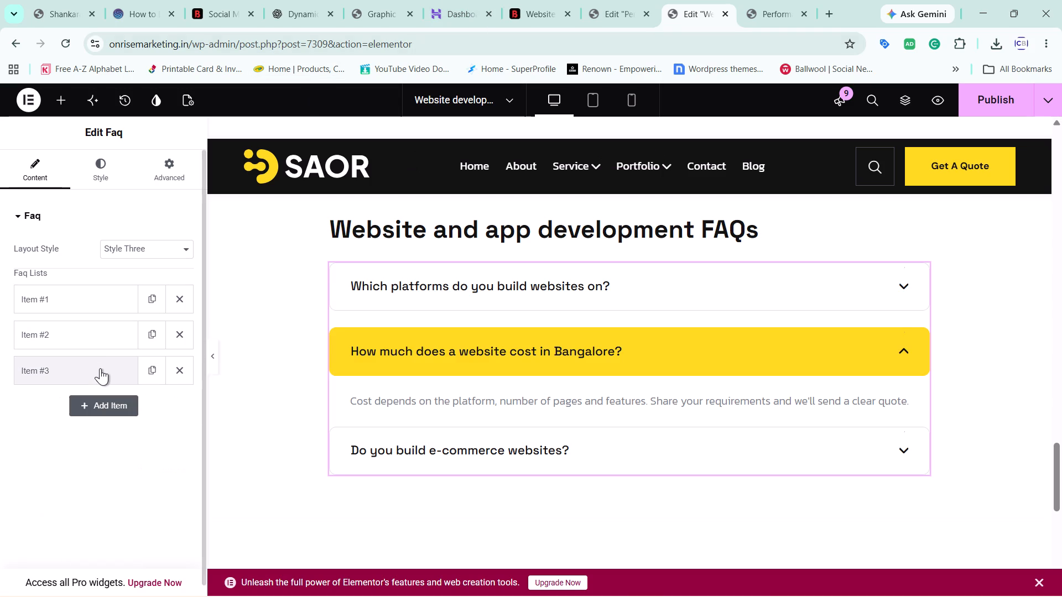
left_click(100, 368)
left_click(550, 0)
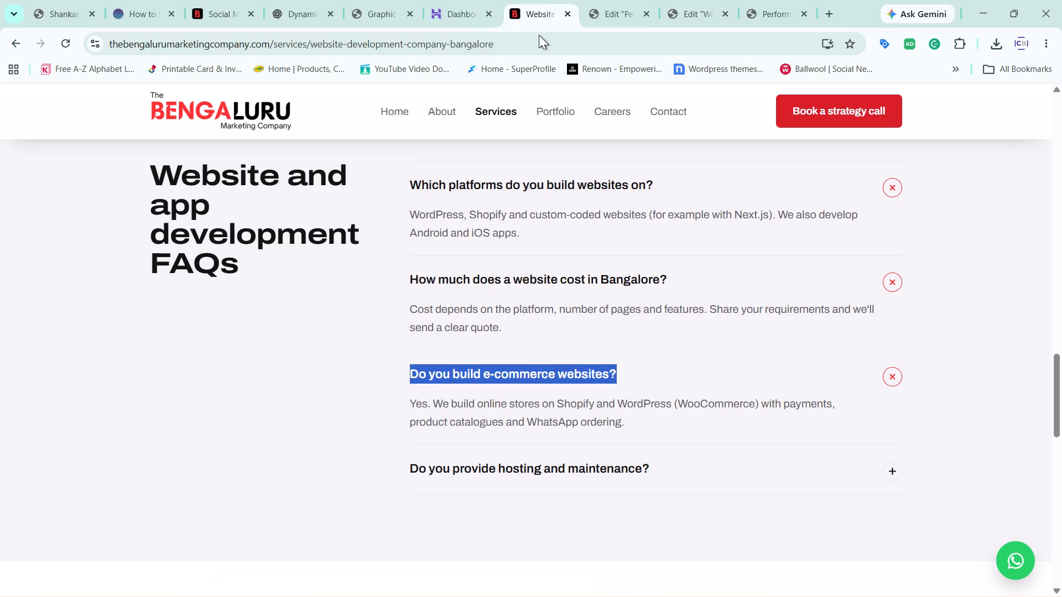
left_click_drag(403, 405, 690, 432)
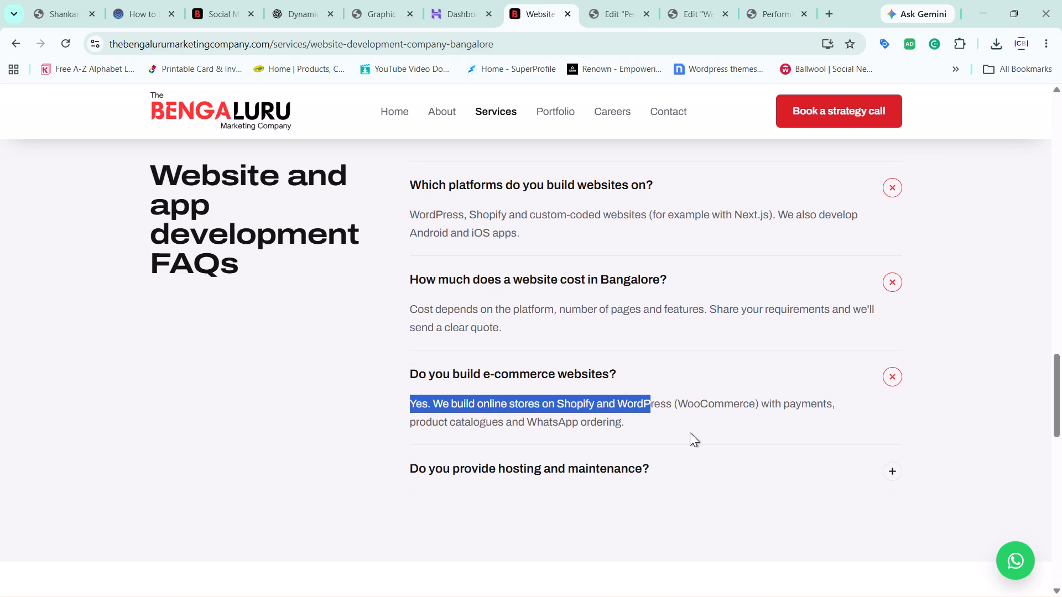
left_click_drag(690, 432, 690, 433)
key("ctrl+c")
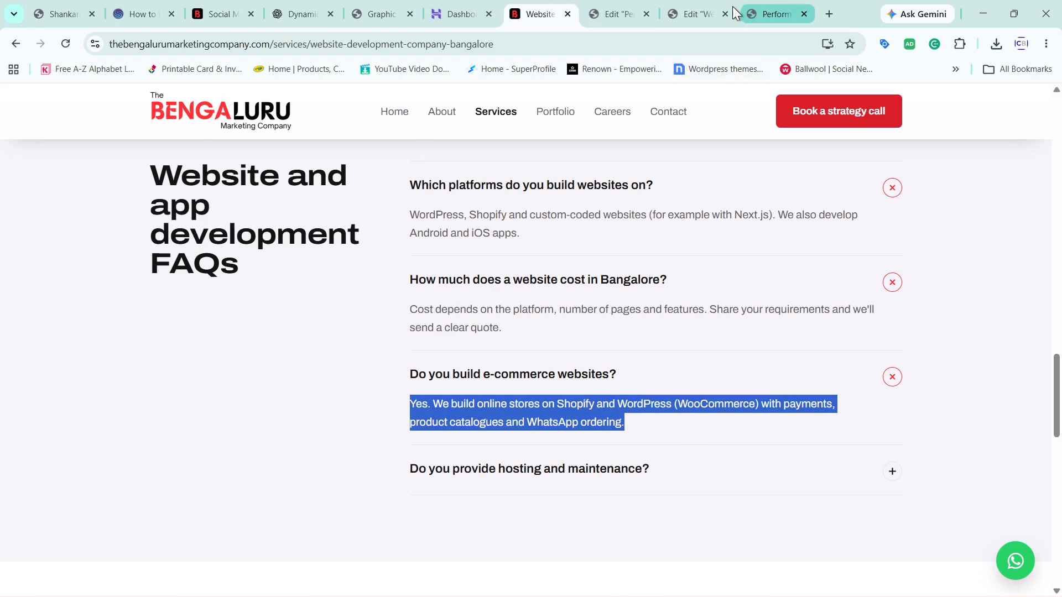
left_click(702, 8)
triple_click(25, 432)
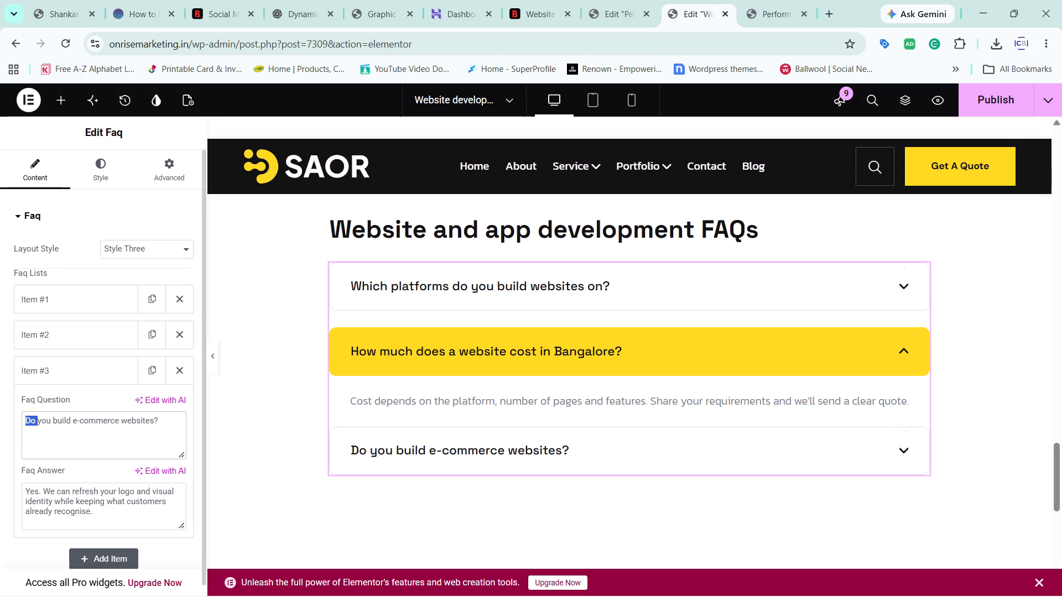
left_click(25, 432)
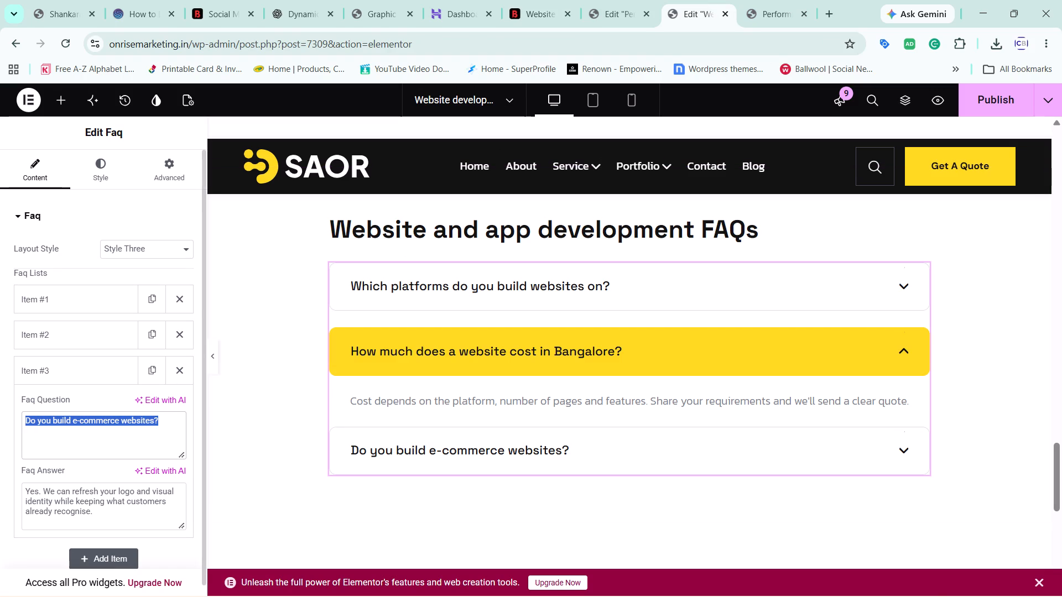
triple_click(45, 495)
left_click(45, 495)
key("ctrl+v")
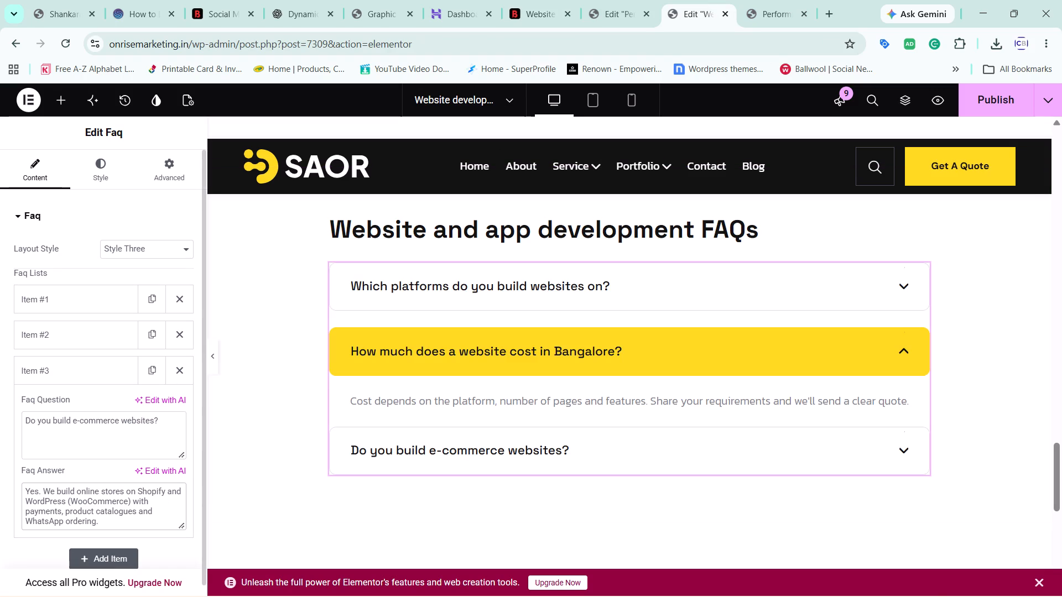
left_click(63, 370)
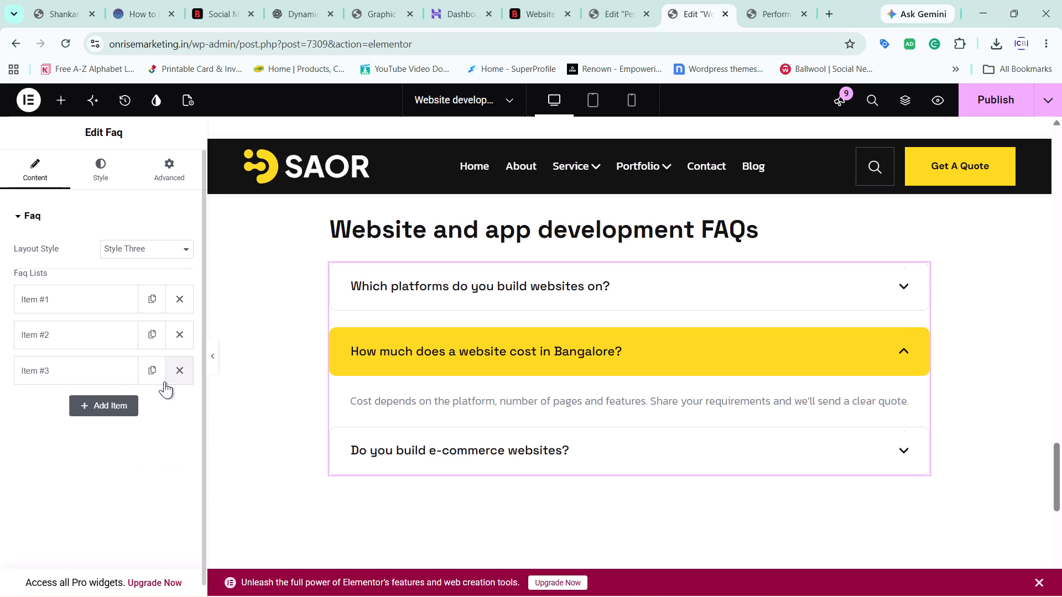
Duplicate the third FAQ item and replace the copy's question with "Do you provide hosting and maintenance?" copied from the reference page.
left_click(154, 371)
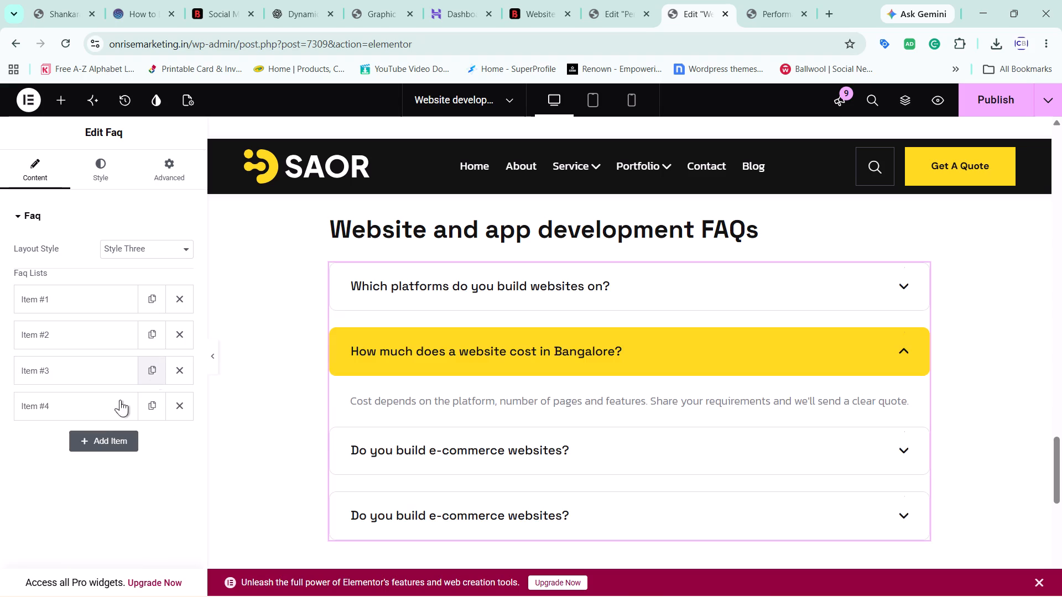
left_click(559, 0)
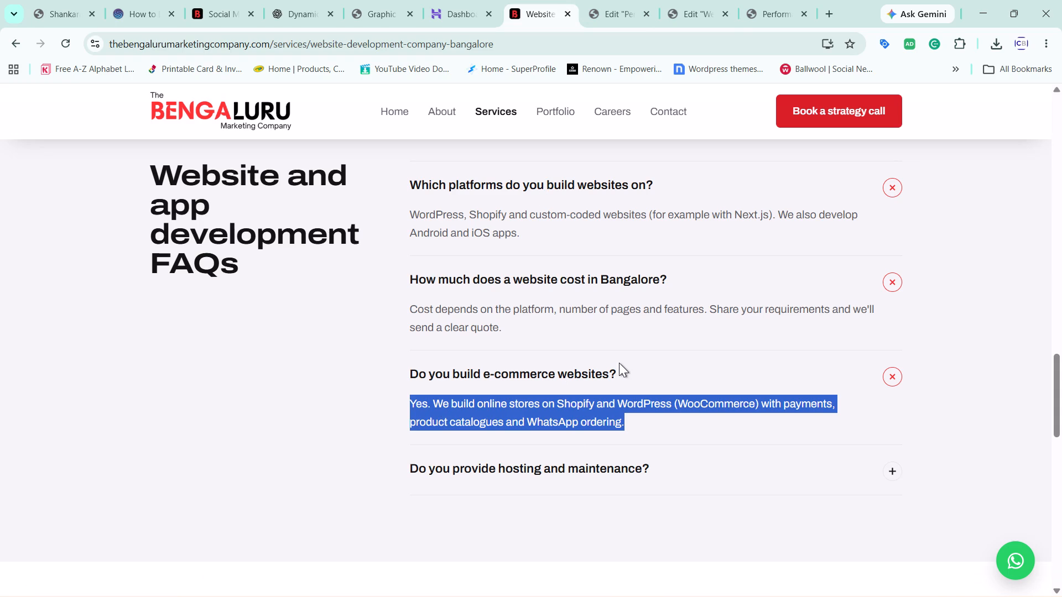
left_click(890, 379)
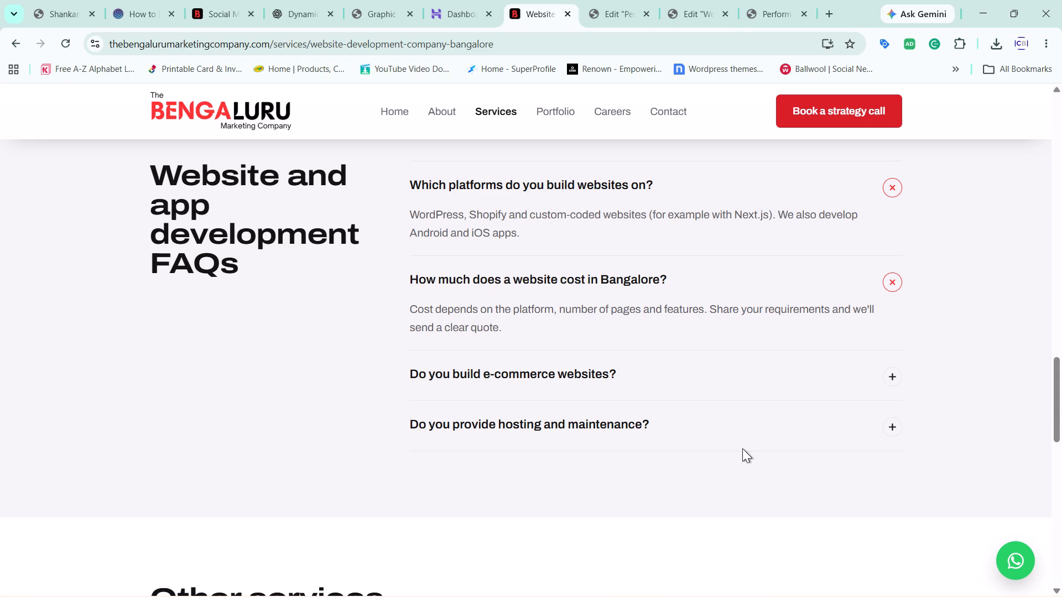
left_click(741, 407)
left_click(897, 426)
left_click_drag(405, 415, 675, 420)
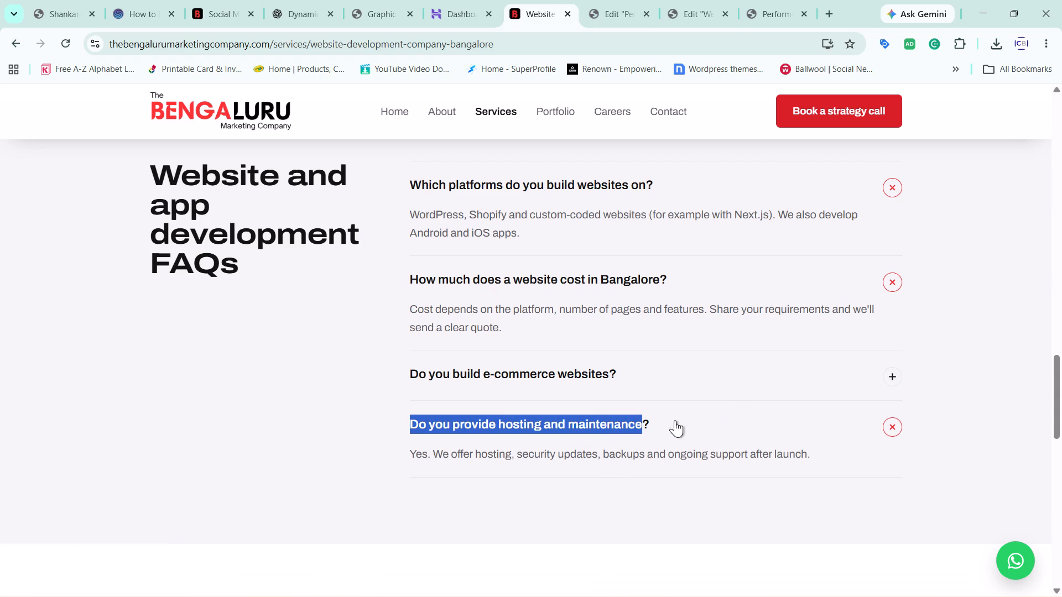
left_click_drag(675, 420, 685, 420)
key("ctrl+c")
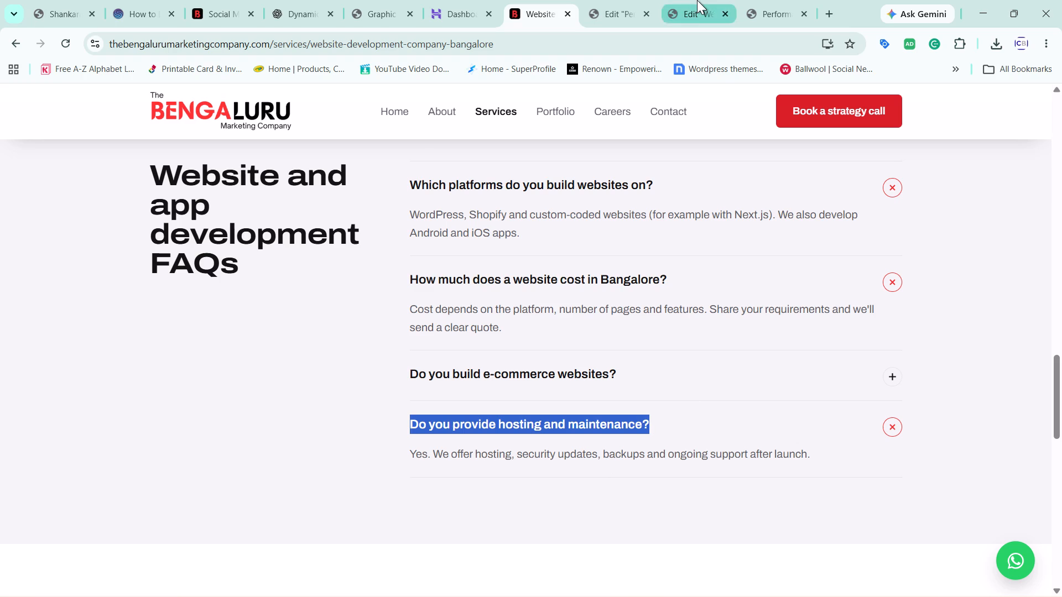
left_click(697, 0)
left_click(84, 399)
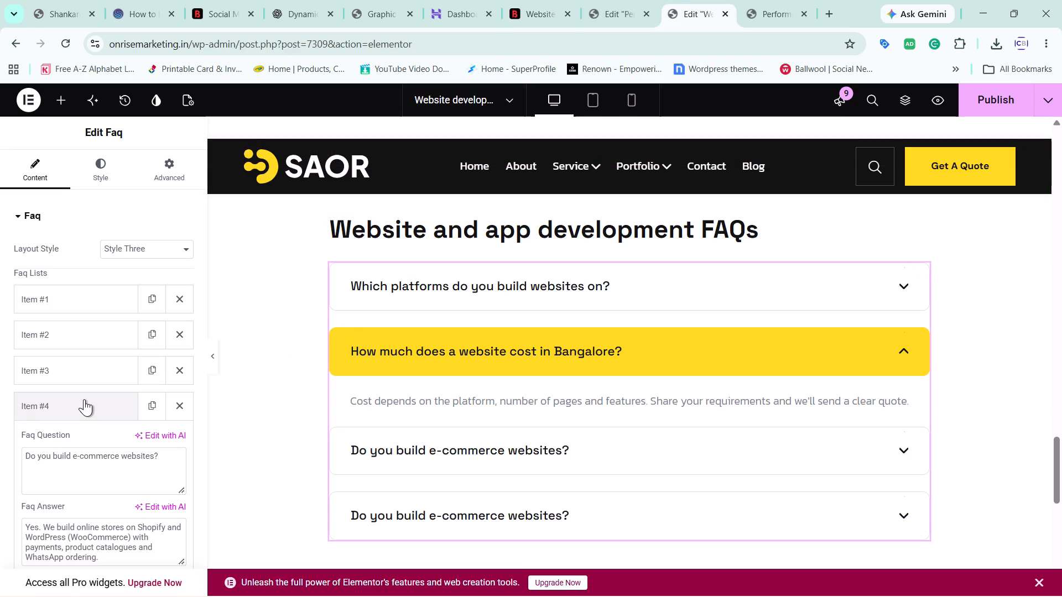
triple_click(64, 449)
left_click(64, 449)
key("ctrl+v")
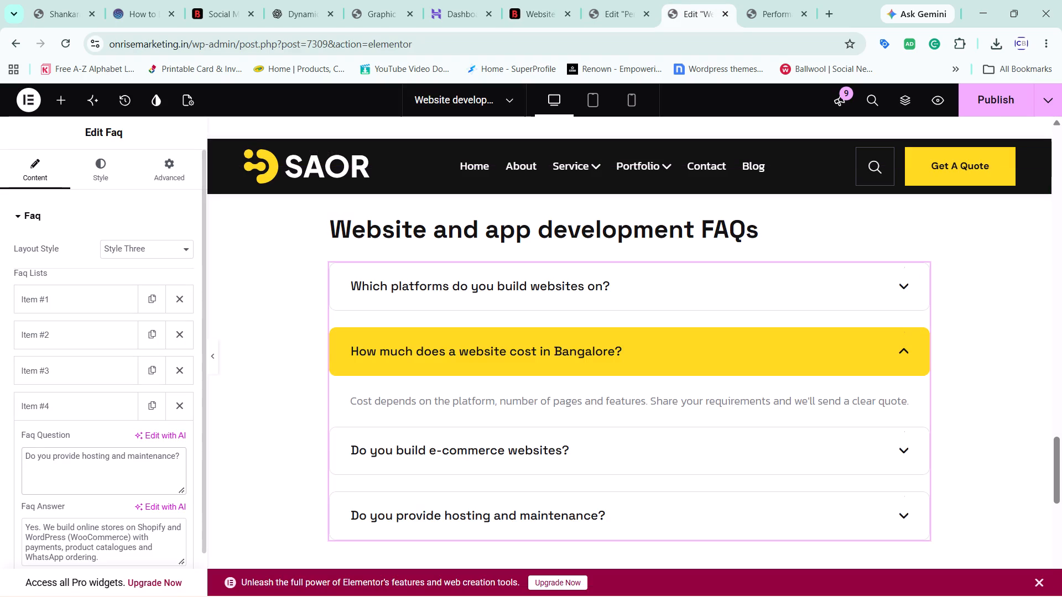
left_click(66, 416)
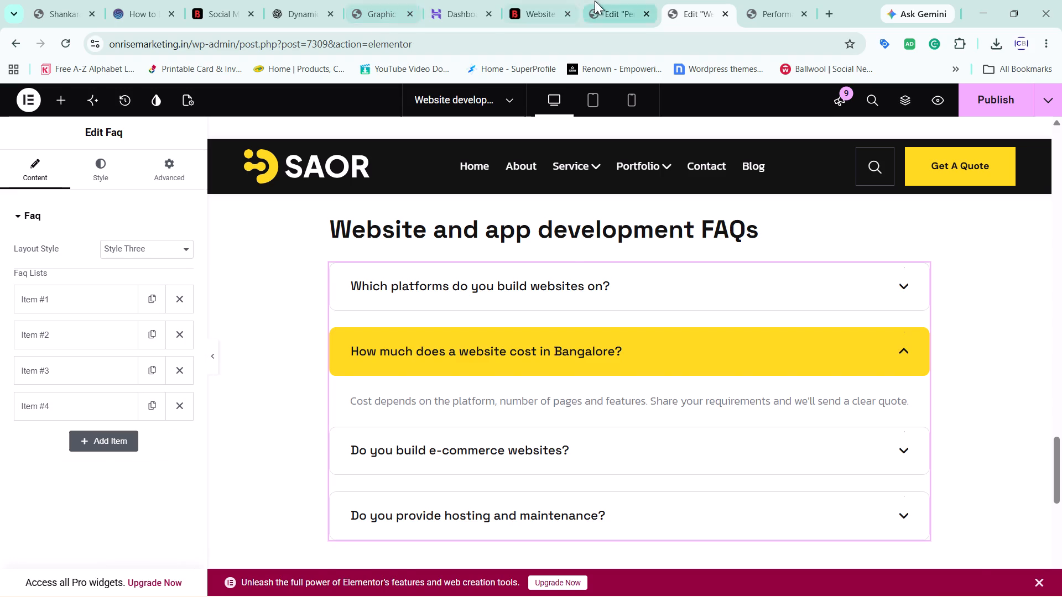
Replace the fourth FAQ item's answer with the reference page's text "Yes. We offer hosting, security updates, backups and ongoing support after launch.".
left_click(623, 1)
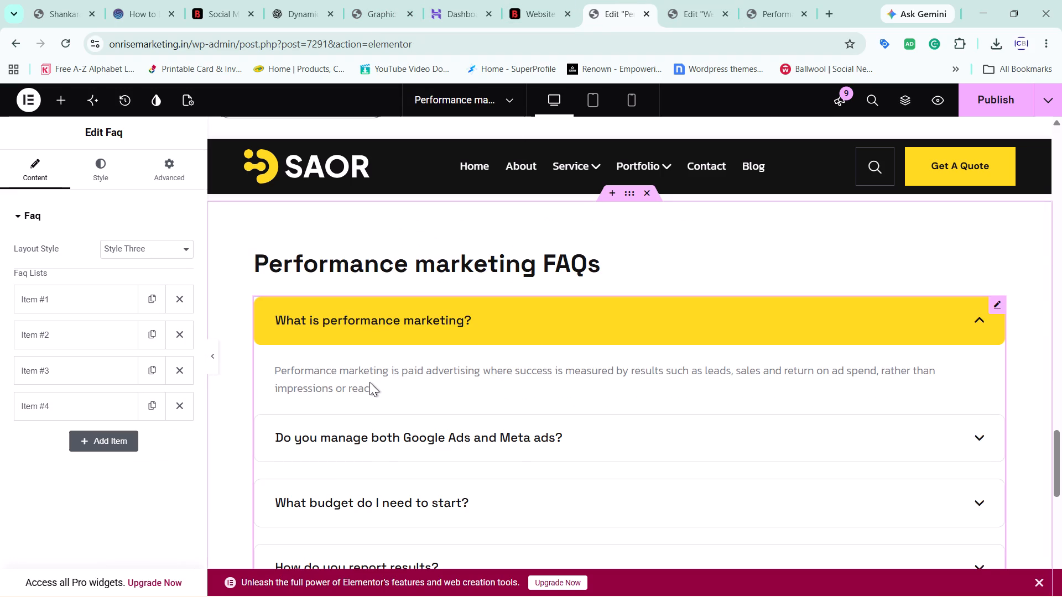
left_click(541, 0)
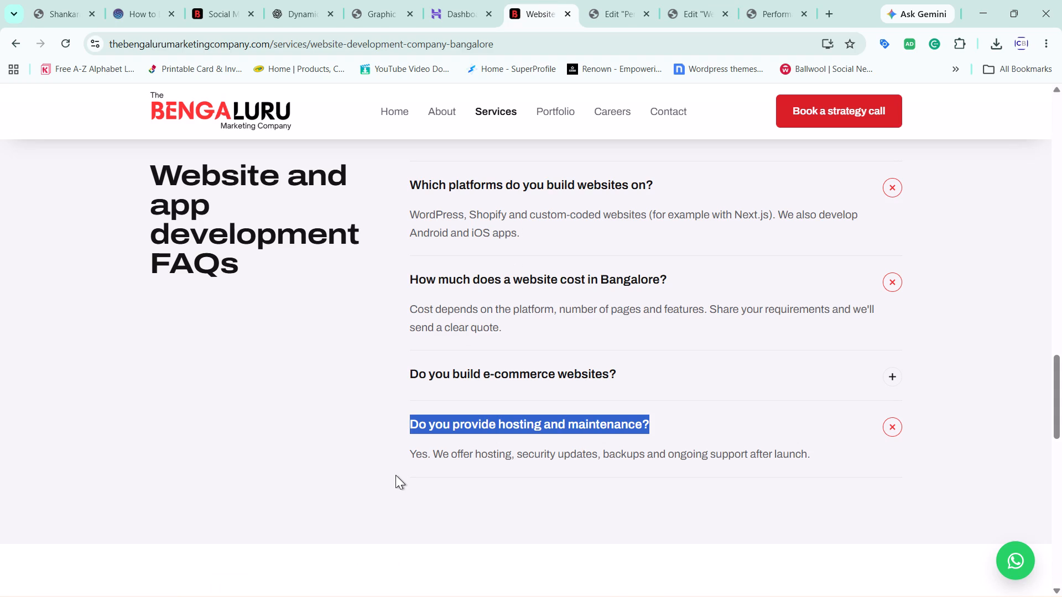
left_click_drag(402, 453, 856, 467)
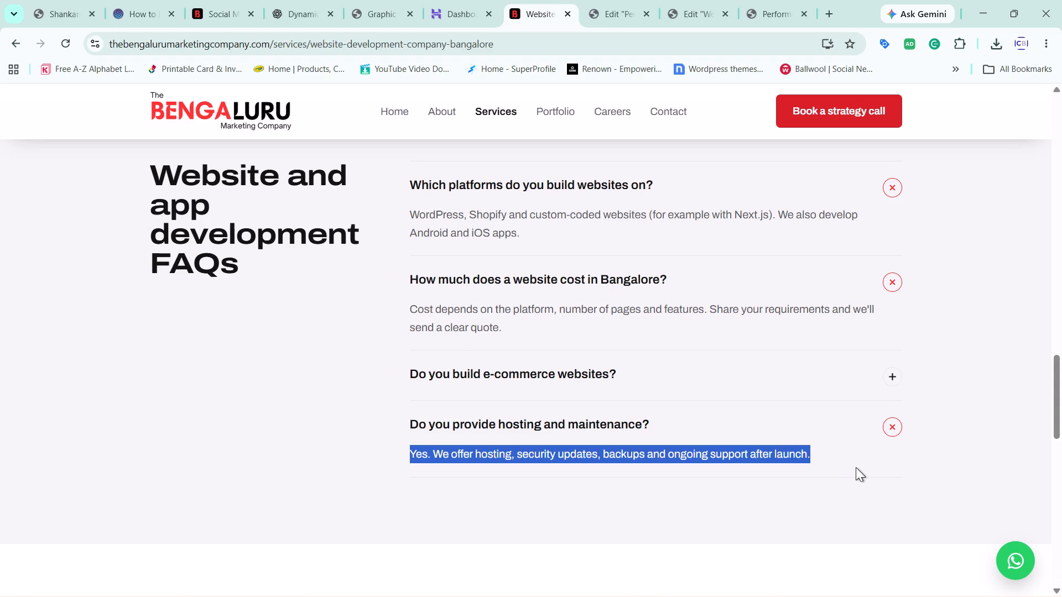
key("ctrl+c")
left_click(705, 0)
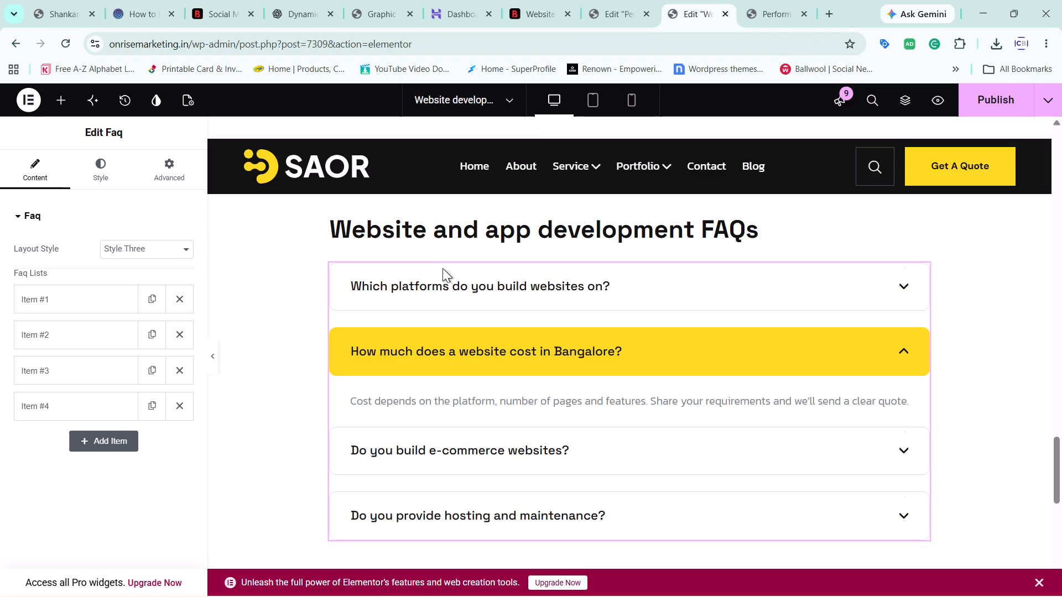
left_click(91, 402)
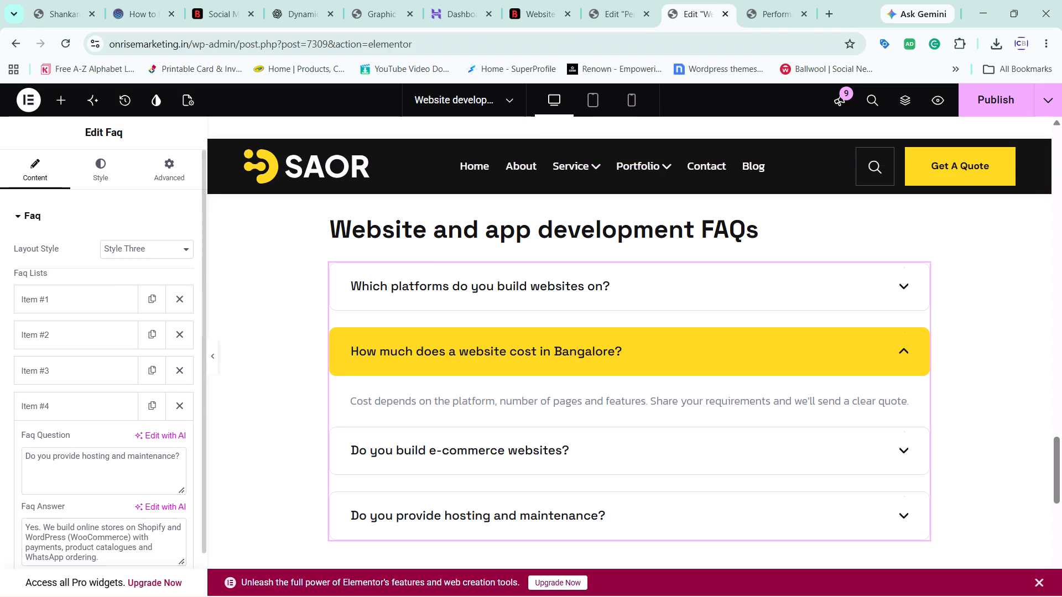
triple_click(64, 528)
left_click(64, 528)
key("ctrl+v")
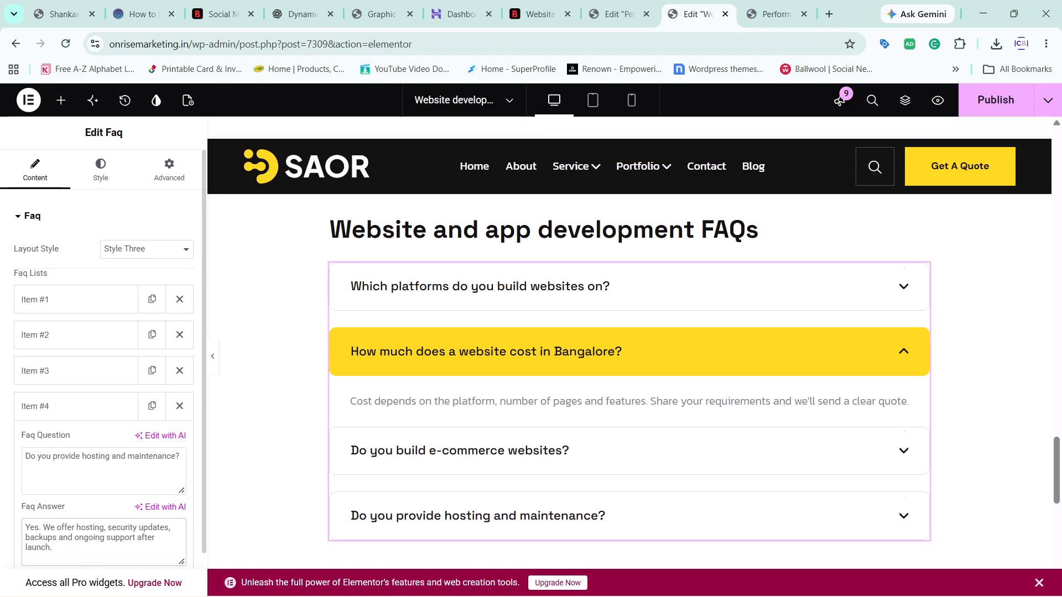
left_click(74, 405)
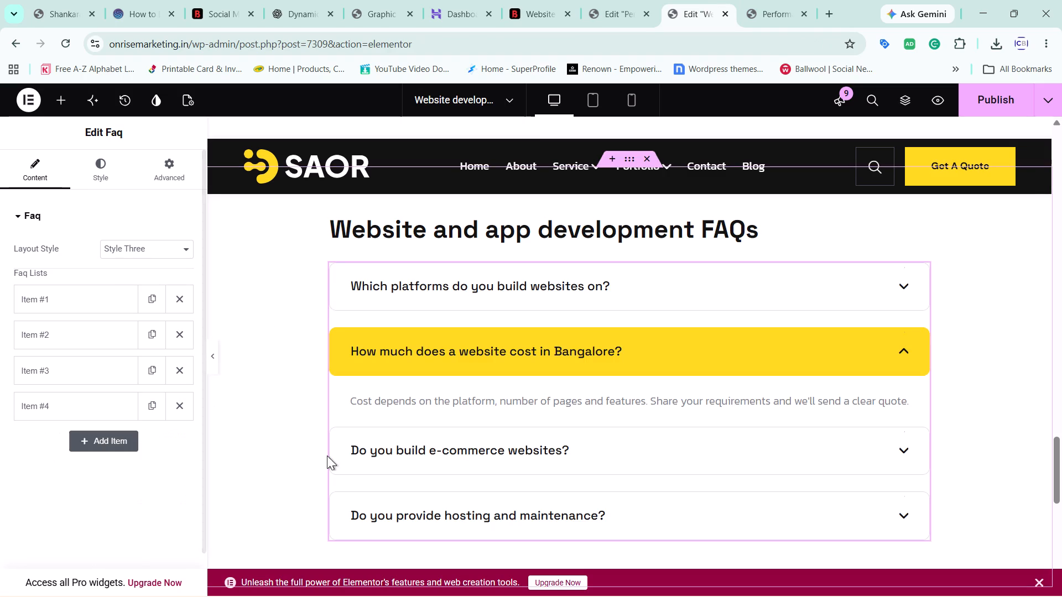
Expand the hosting and maintenance FAQ in the page preview to check its answer, and publish the Website development page.
scroll(480, 423, "down", 2)
scroll(480, 423, "up", 1)
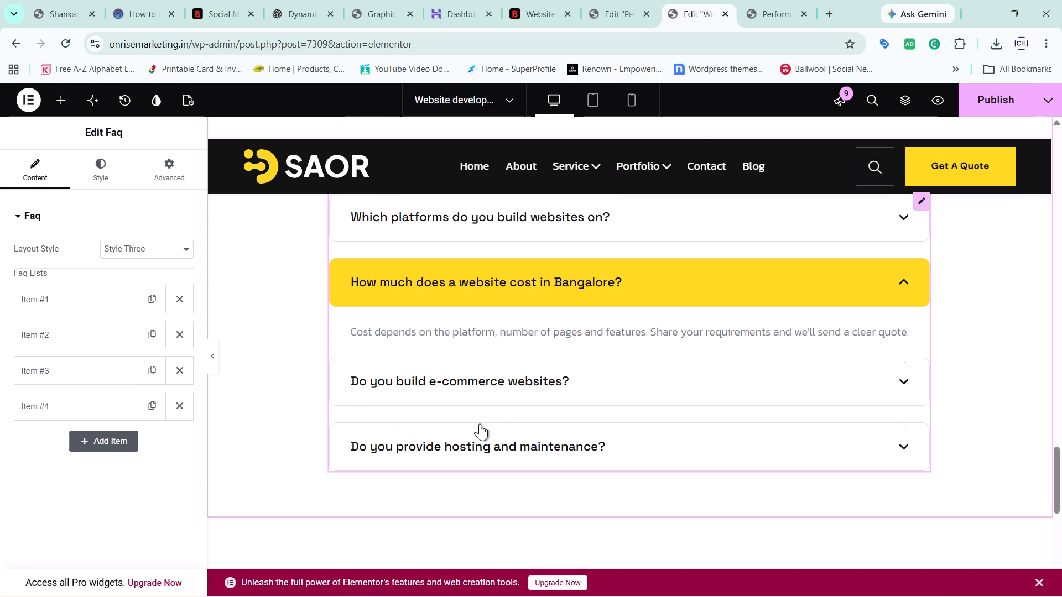
left_click(482, 430)
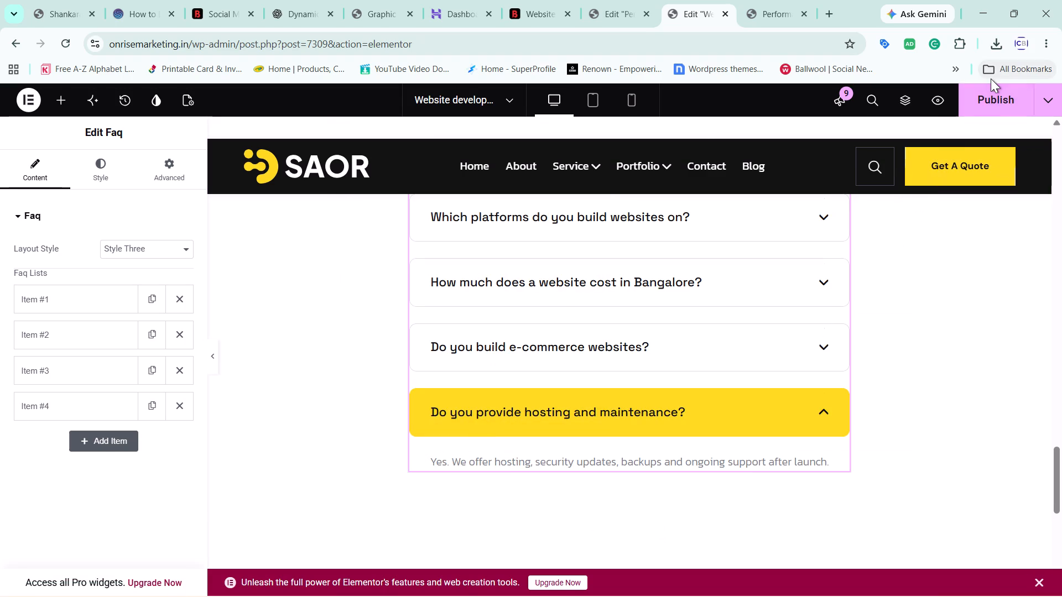
left_click(989, 93)
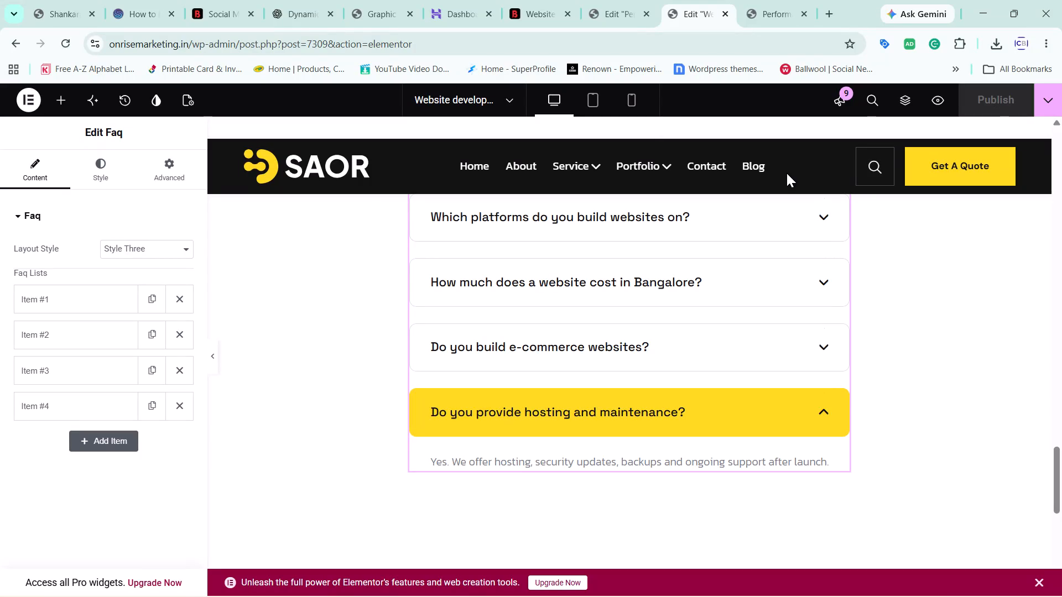
Review the Website development page from its banner image to its FAQs, comparing it with the reference page's FAQ section.
scroll(594, 302, "up", 2)
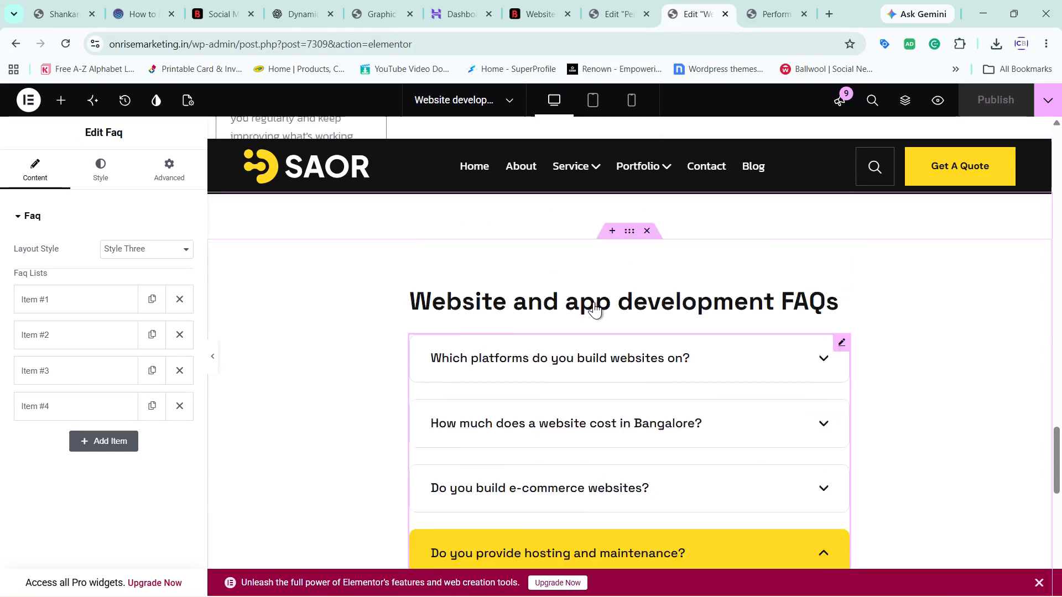
scroll(594, 302, "up", 13)
scroll(594, 302, "down", 3)
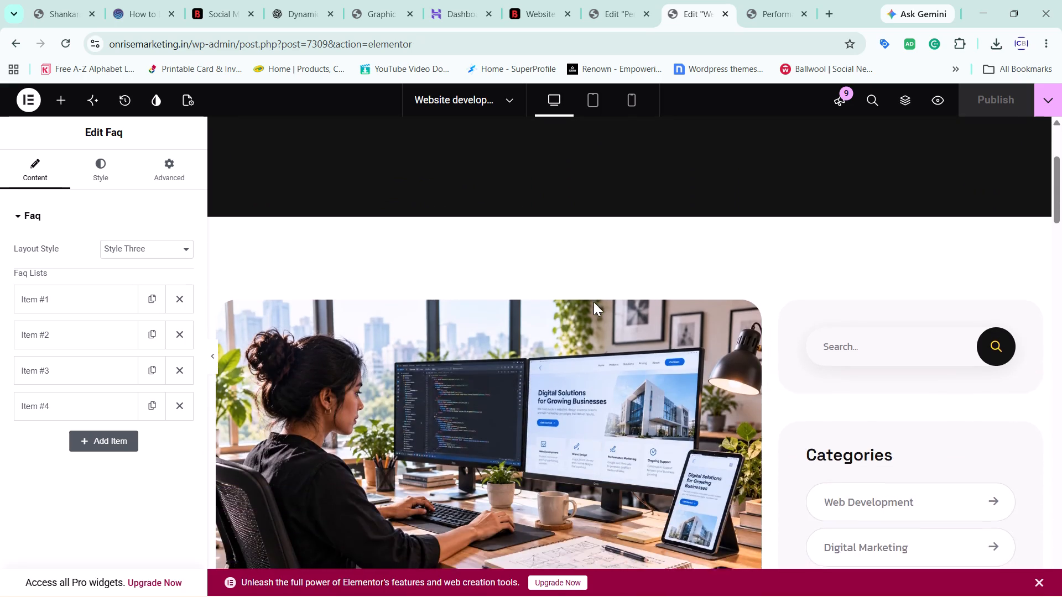
scroll(594, 302, "down", 2)
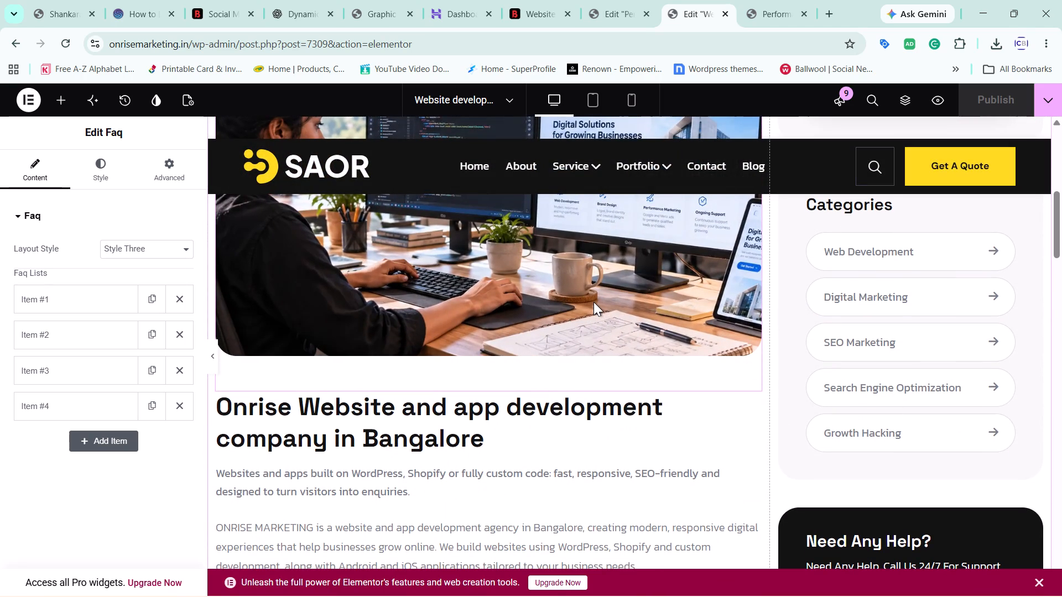
left_click(628, 8)
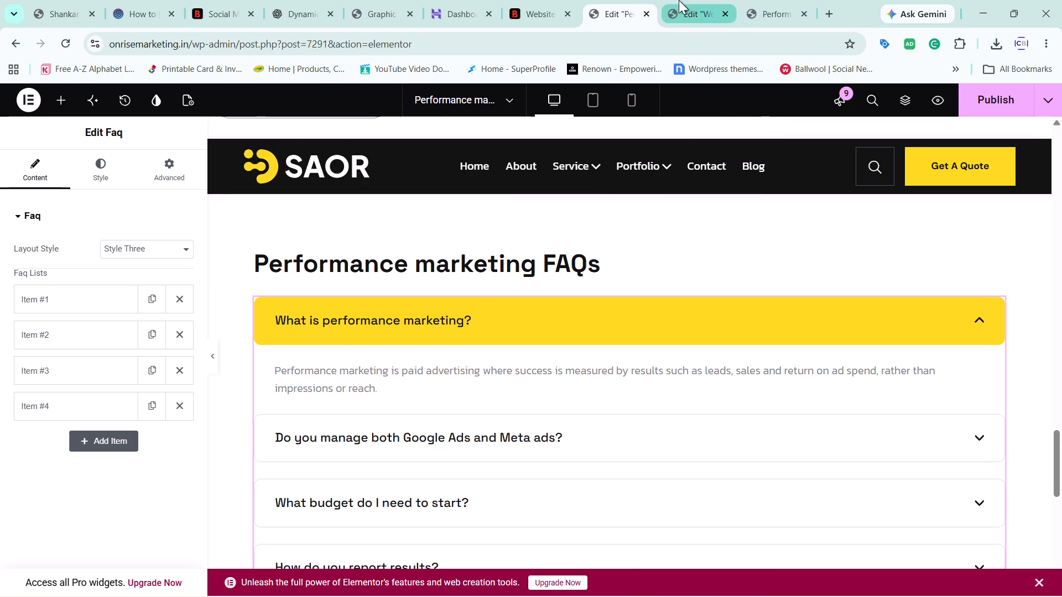
left_click(502, 0)
scroll(503, 362, "up", 1)
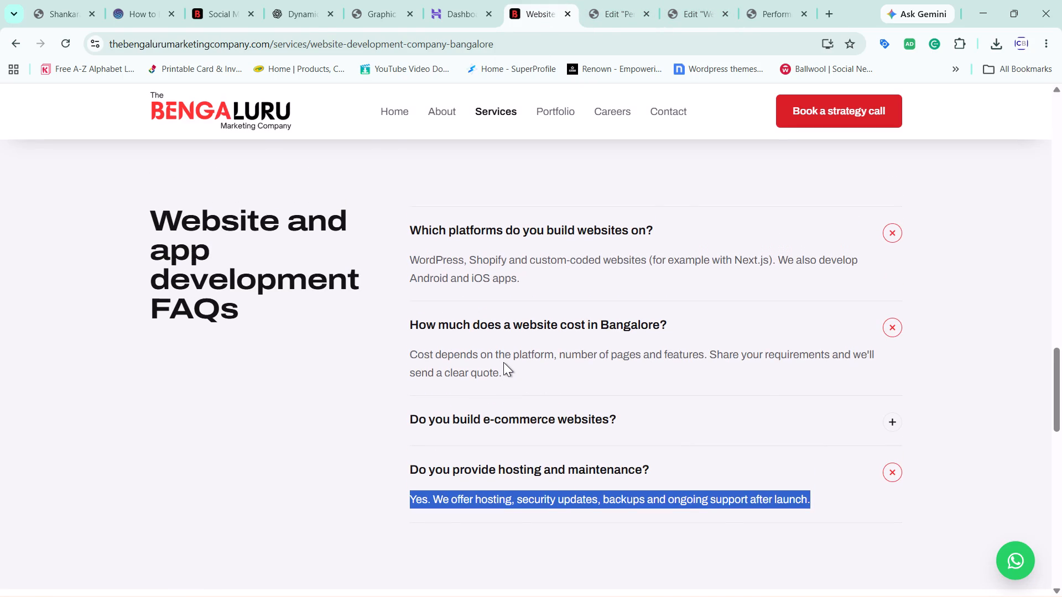
left_click(721, 0)
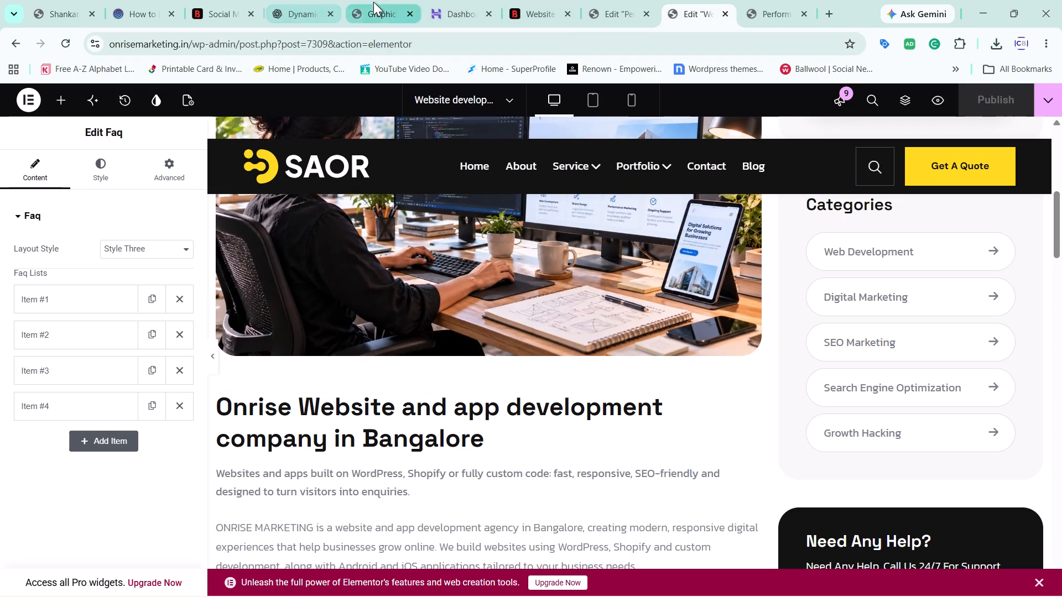
left_click(373, 2)
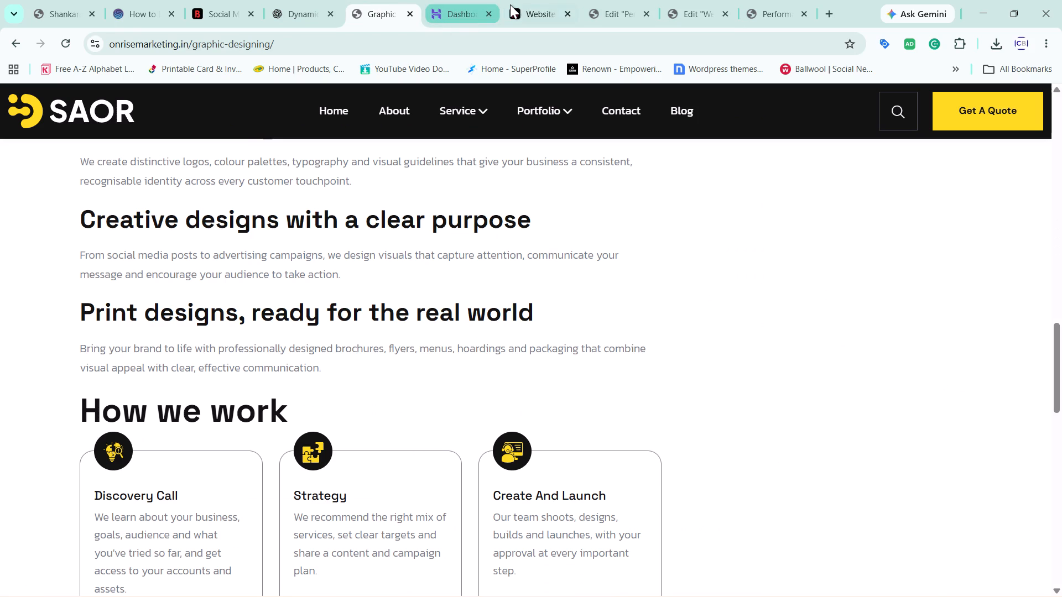
left_click(511, 4)
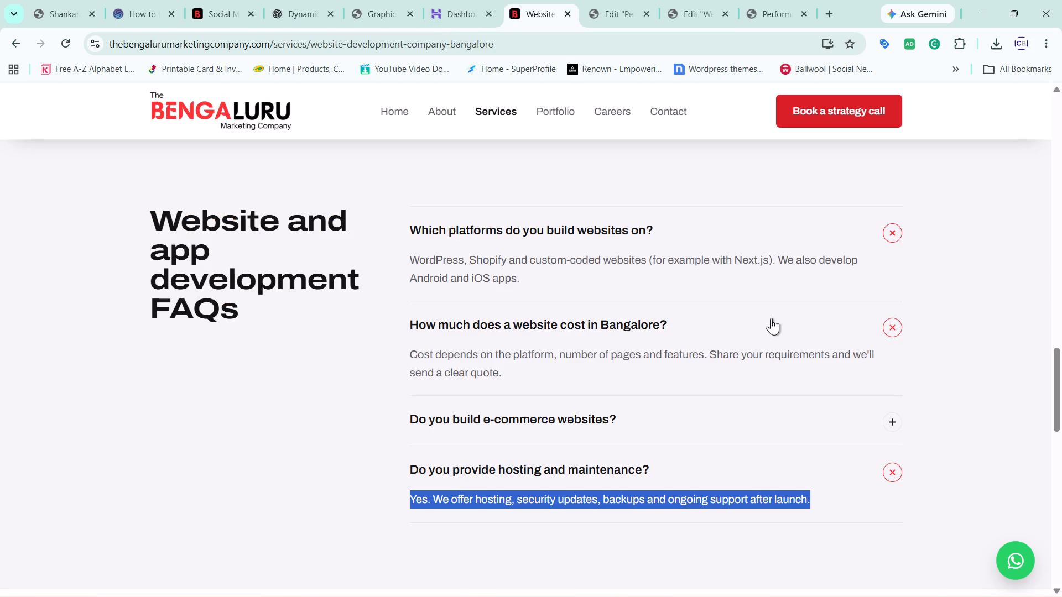
left_click(897, 233)
left_click(893, 292)
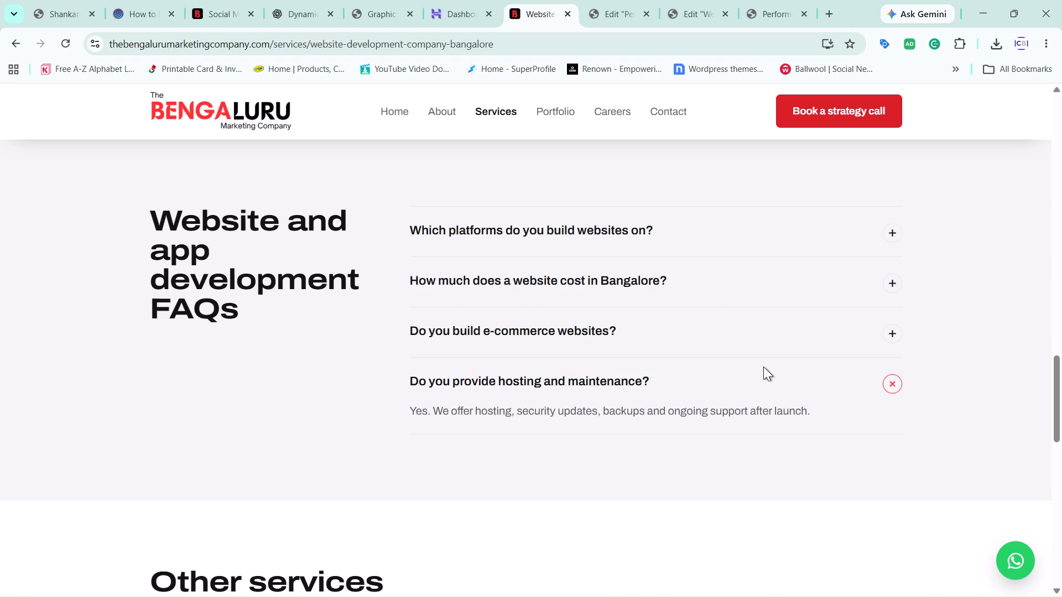
left_click(893, 383)
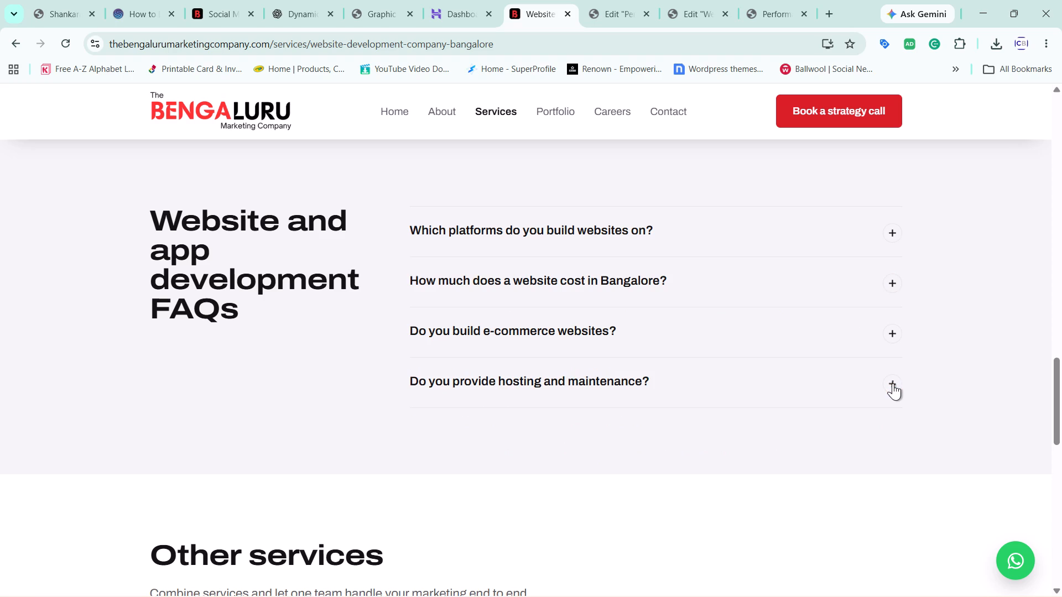
left_click(893, 383)
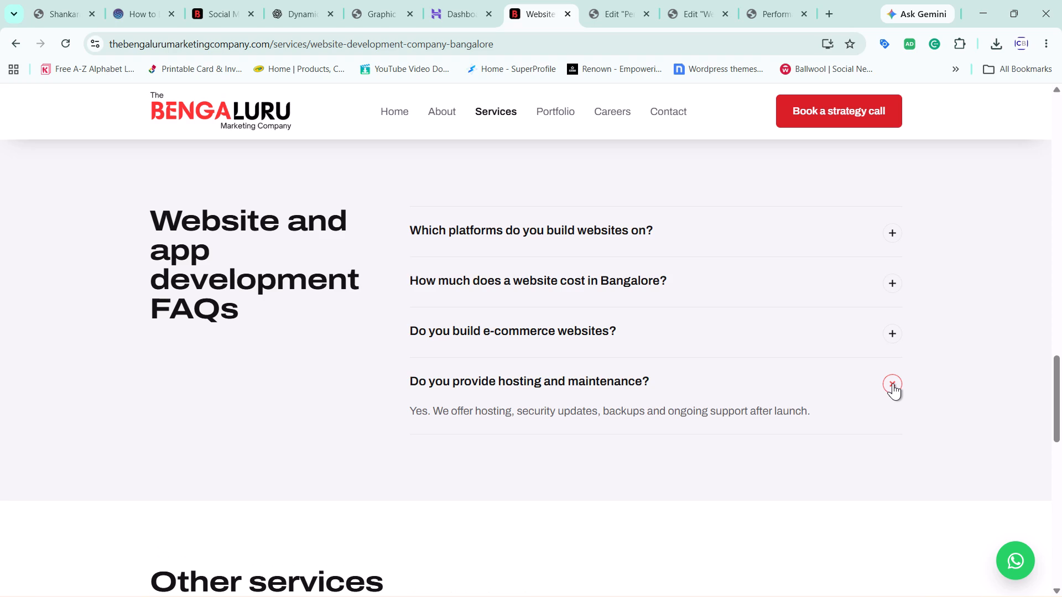
left_click(683, 0)
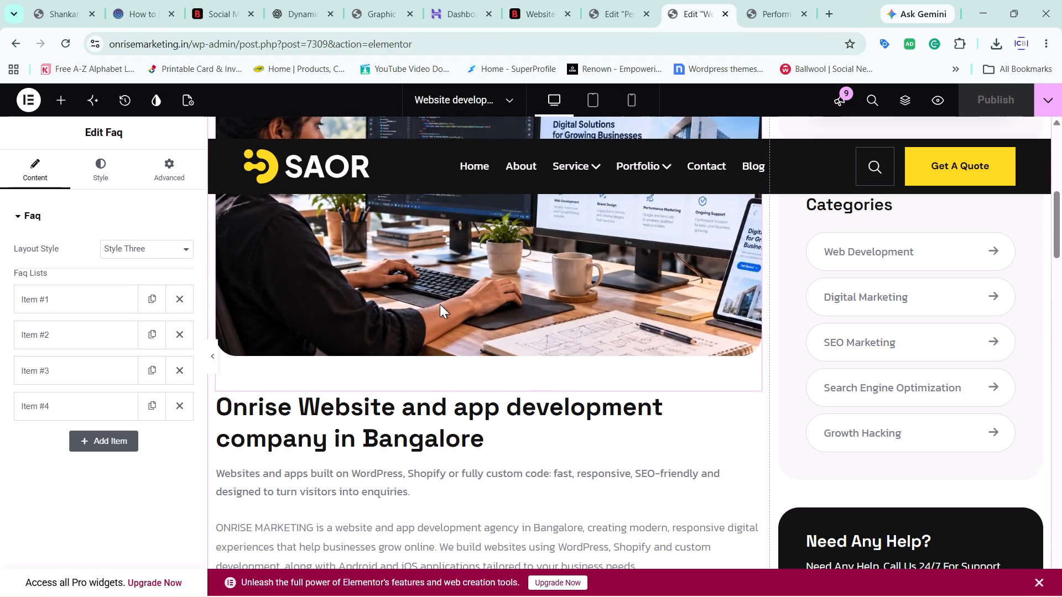
scroll(440, 304, "up", 3)
scroll(440, 304, "down", 3)
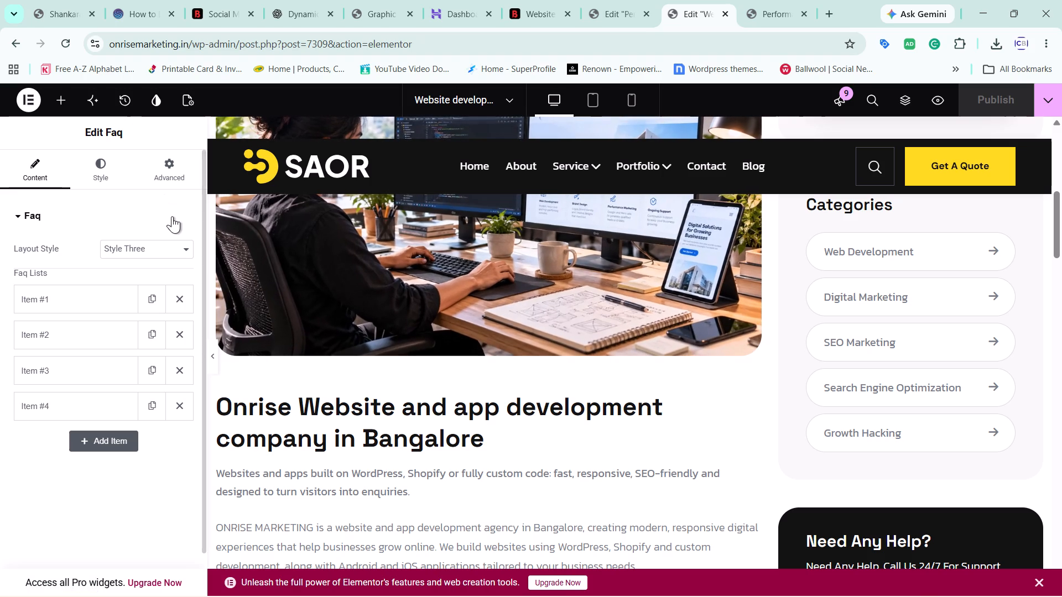
Return to the Performance marketing editor, cancel leaving the site with unsaved changes, and publish the page.
left_click(605, 4)
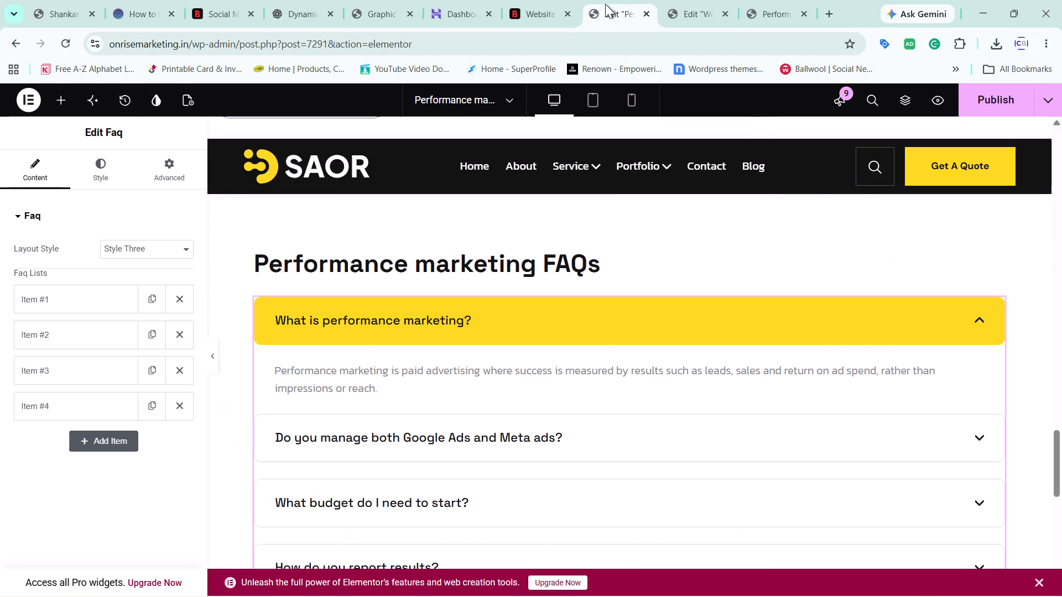
scroll(536, 247, "up", 5)
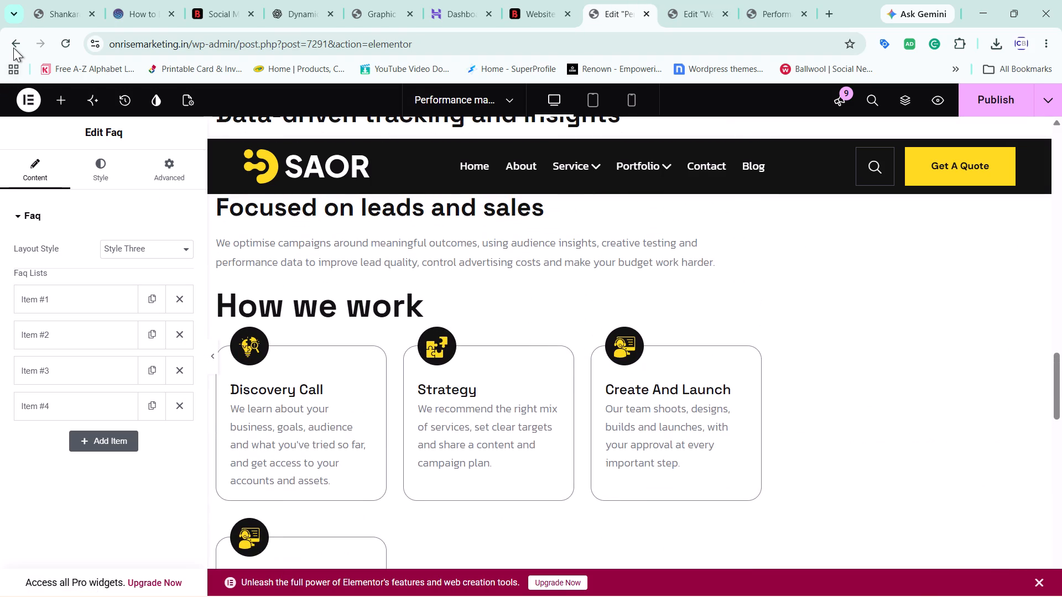
left_click(13, 48)
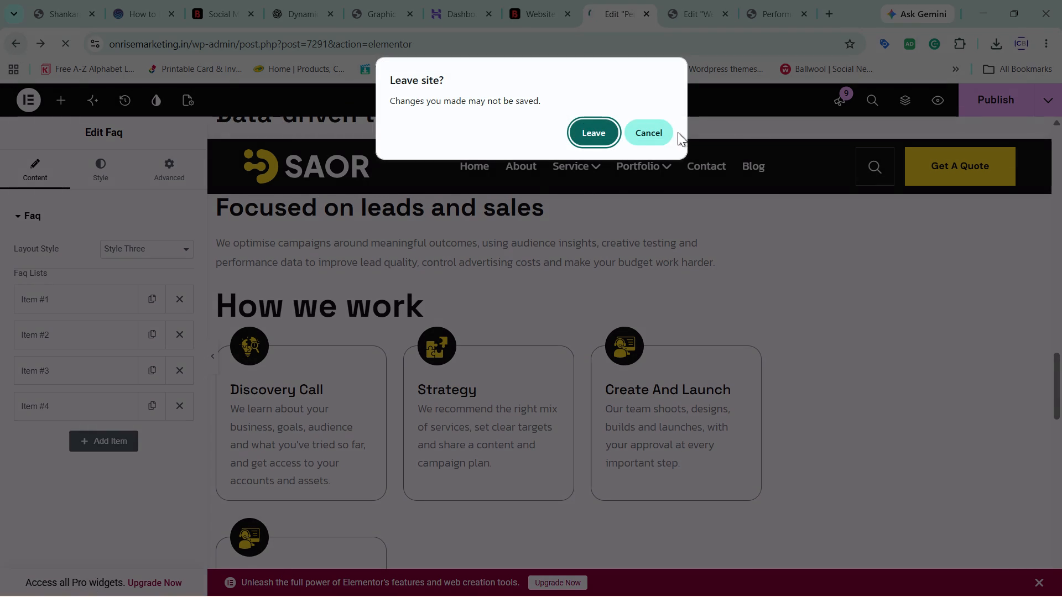
left_click(665, 143)
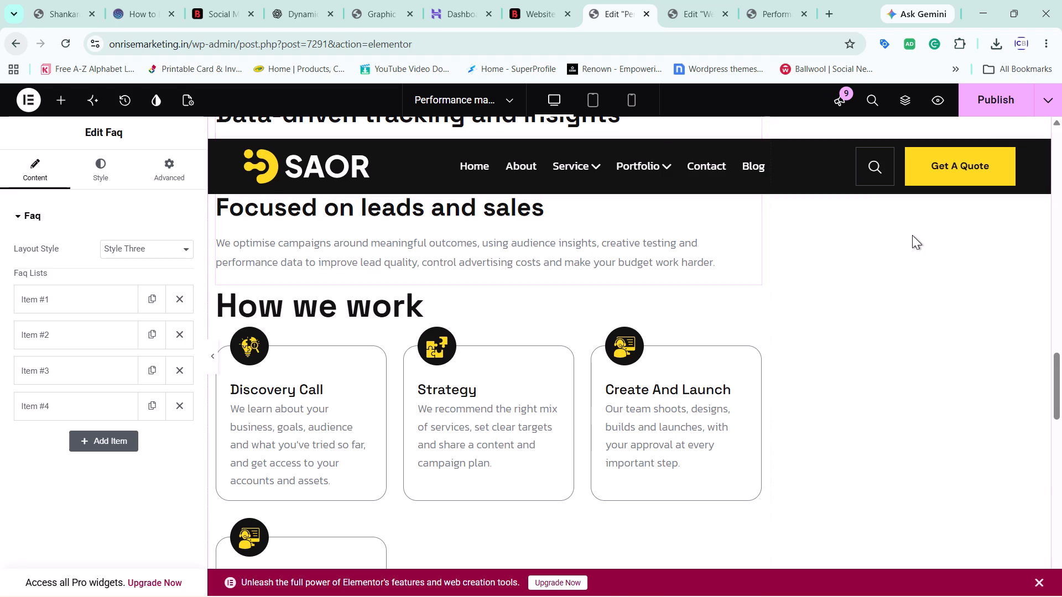
left_click(988, 100)
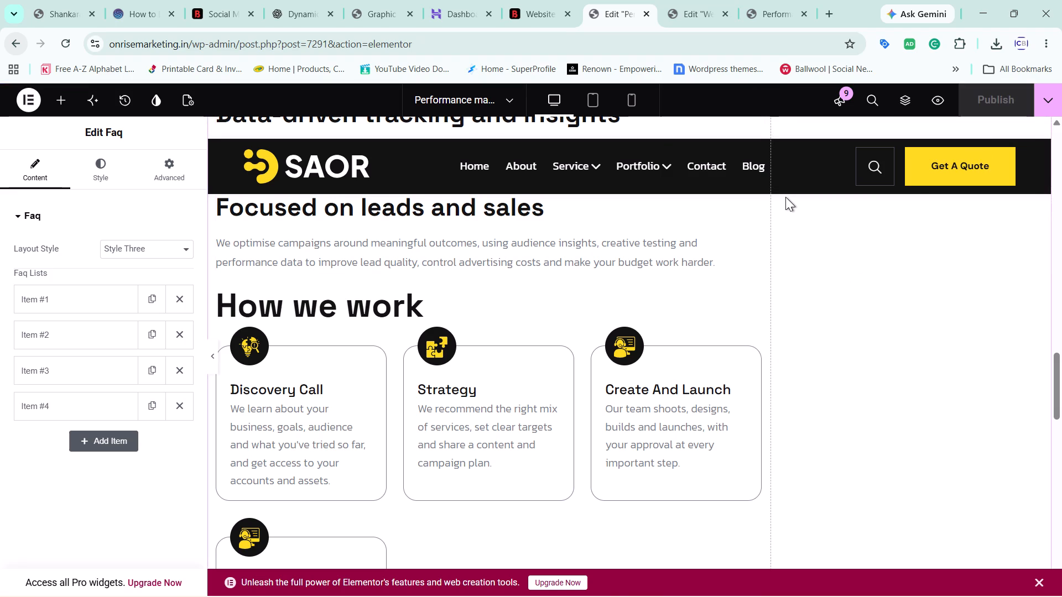
Leave the Performance marketing editor for its live page, check the Service submenu entries, and open the site's home page.
left_click(690, 0)
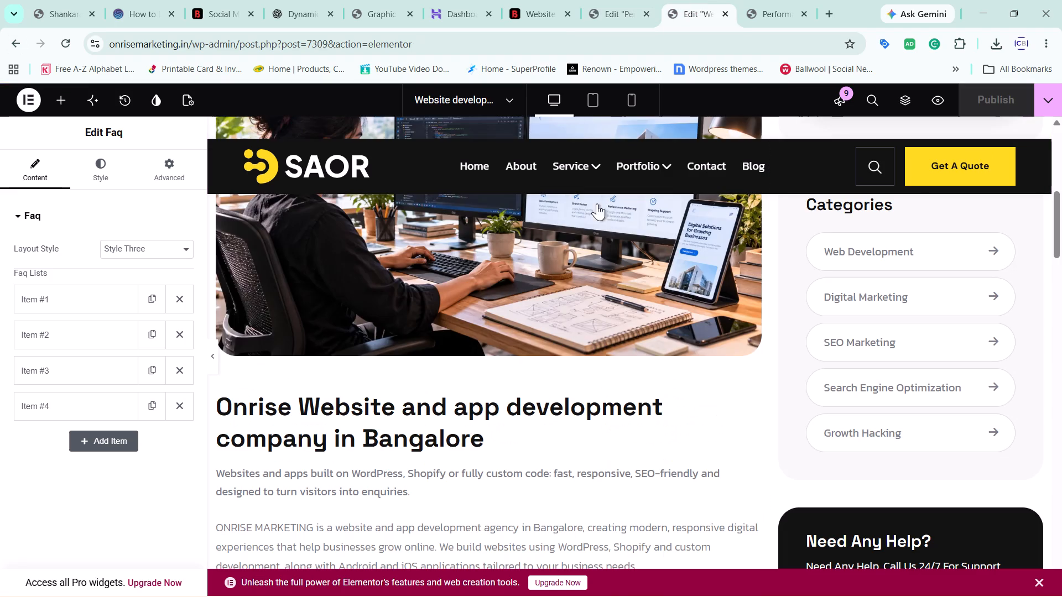
scroll(568, 294, "down", 2)
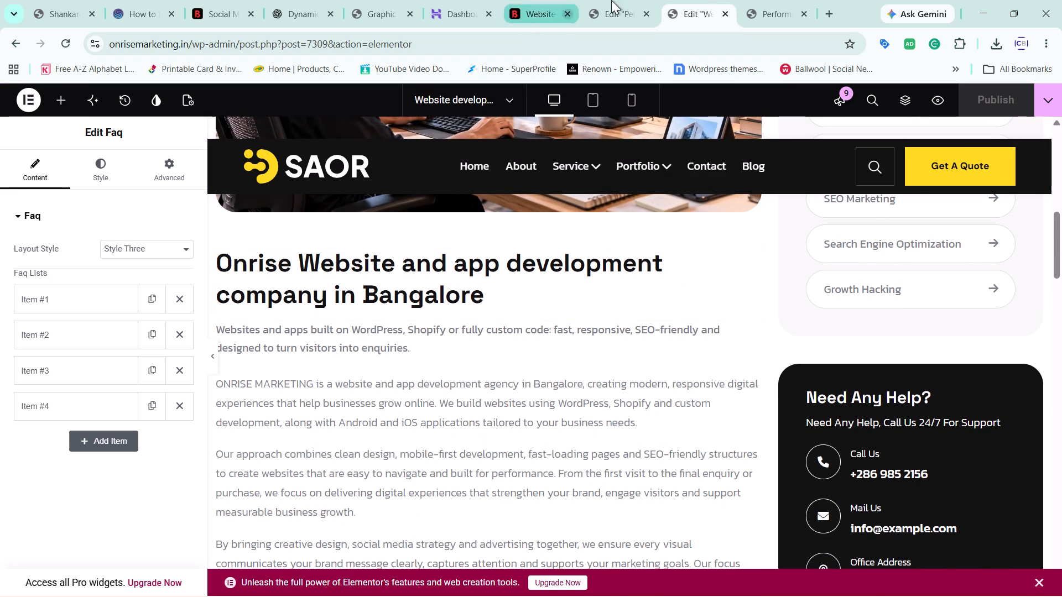
left_click(618, 0)
left_click(20, 50)
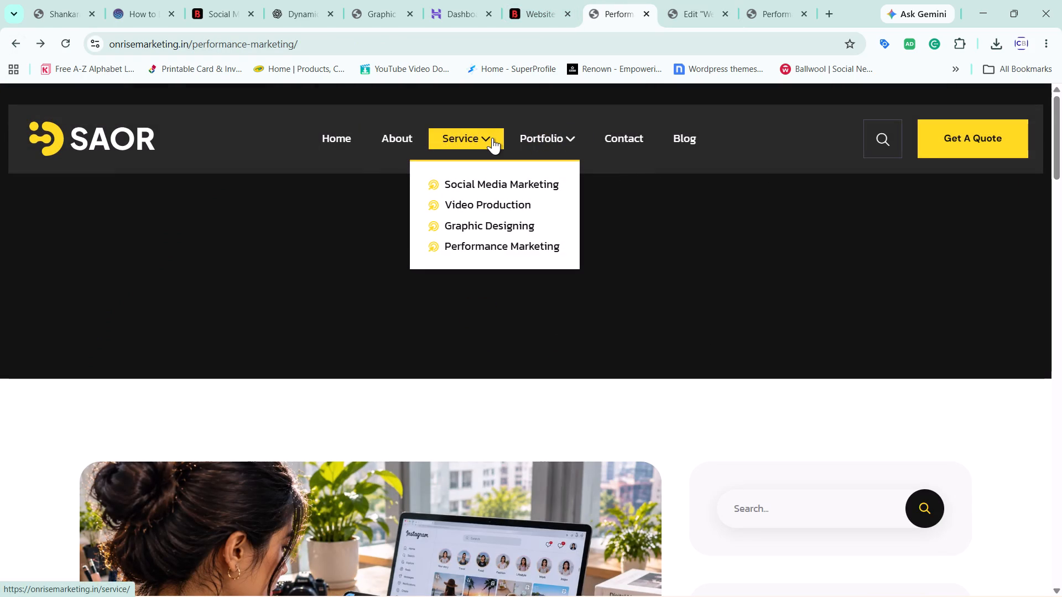
scroll(117, 149, "up", 2)
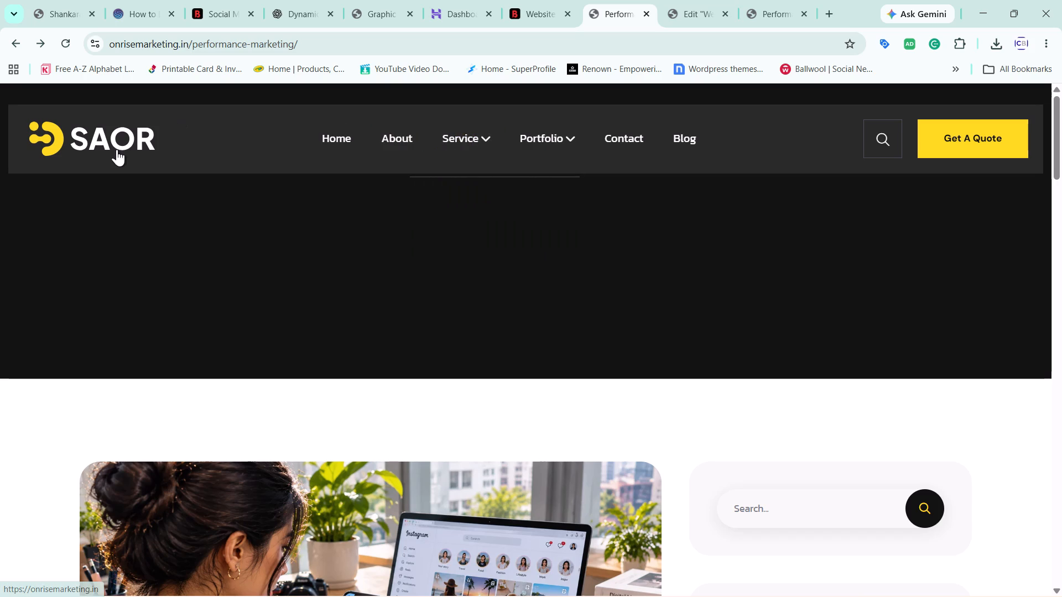
scroll(117, 149, "up", 4)
left_click(98, 133)
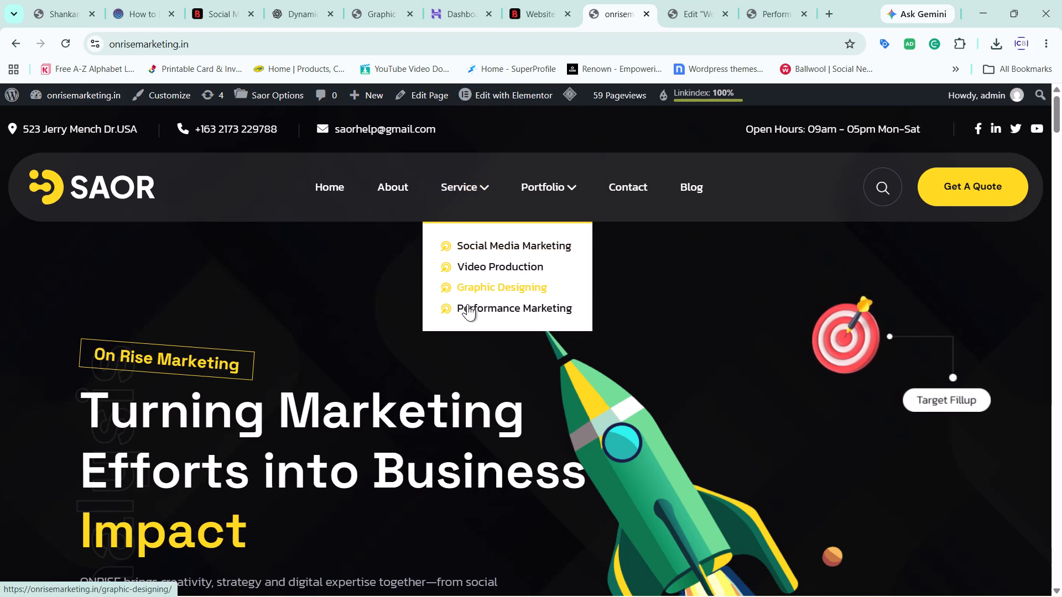
Open the WordPress menu administration and add the Website development page to the Primary Menu.
left_click(11, 96)
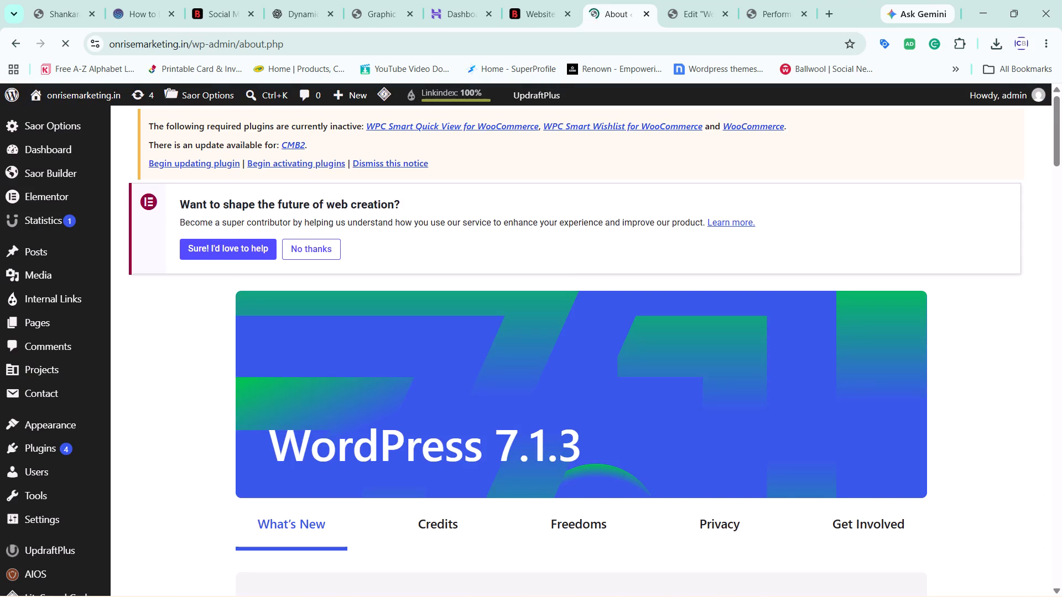
left_click(134, 462)
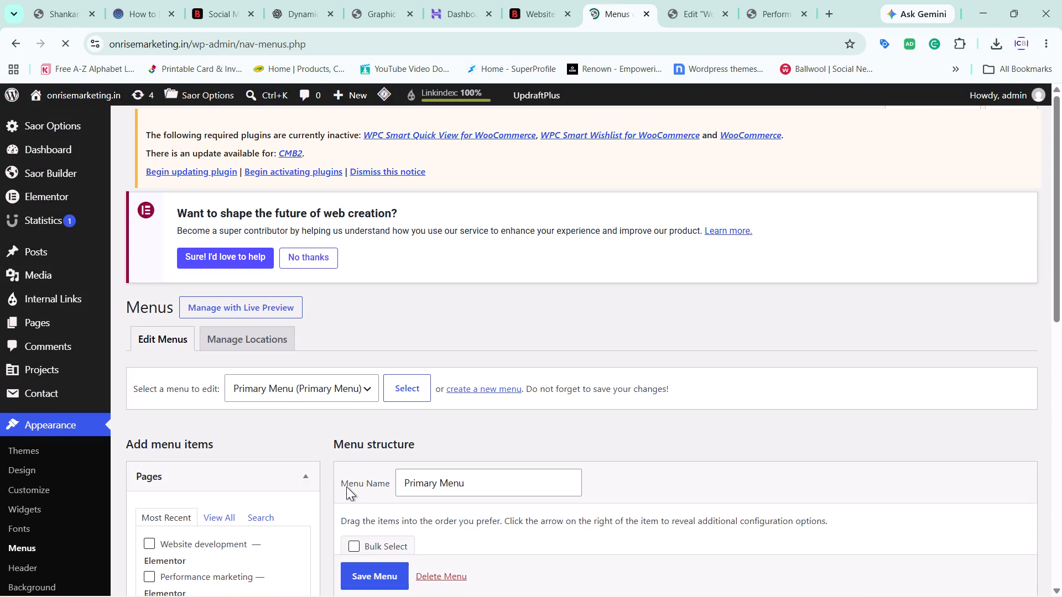
scroll(346, 486, "down", 8)
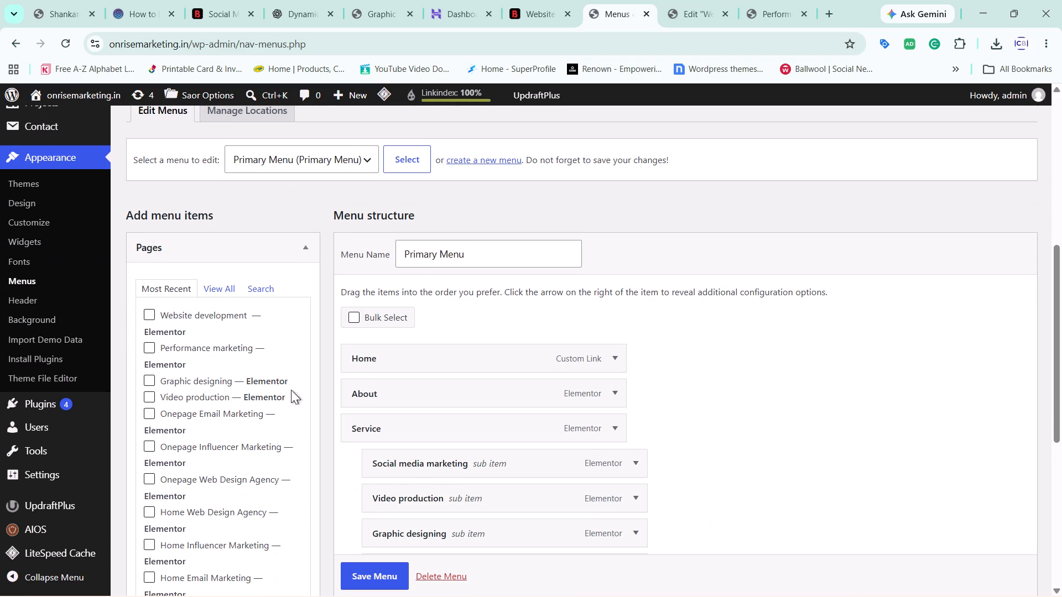
left_click(149, 309)
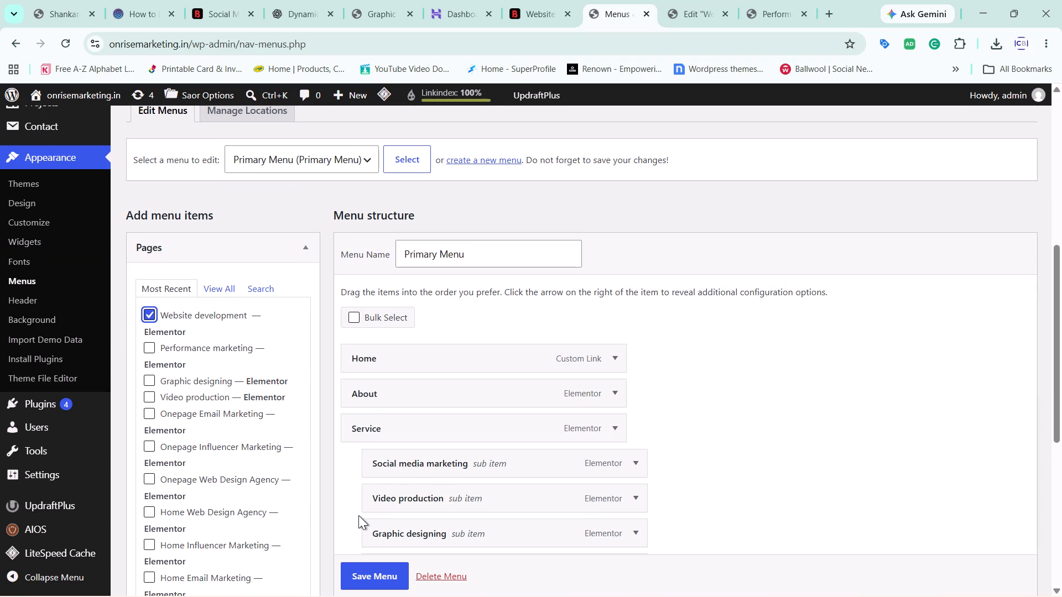
scroll(257, 495, "down", 3)
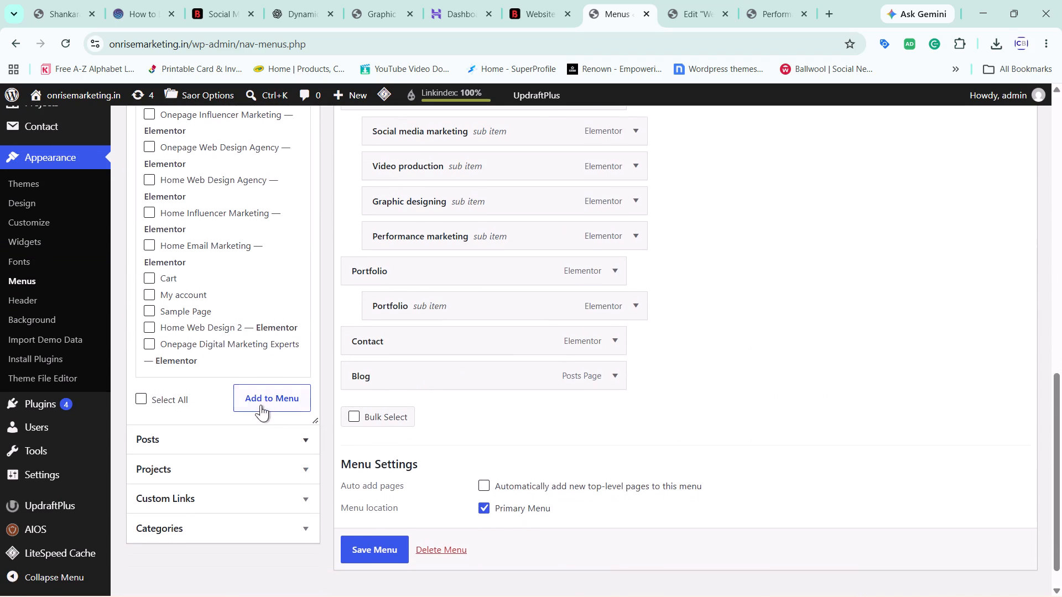
left_click(260, 396)
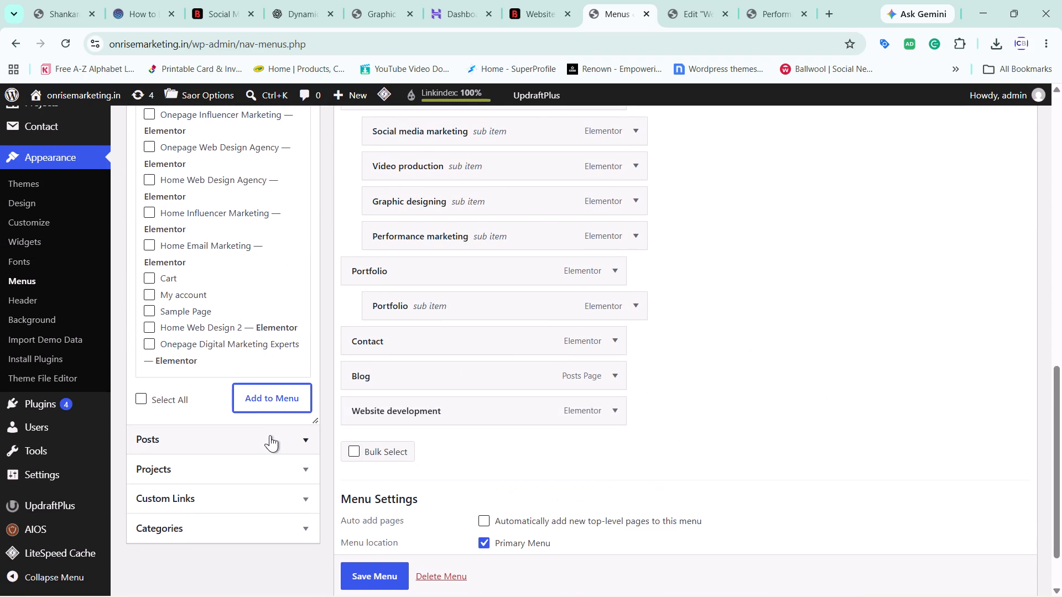
Move Website development below Performance marketing as a sub item of Service, and save the Primary Menu.
scroll(402, 432, "up", 1)
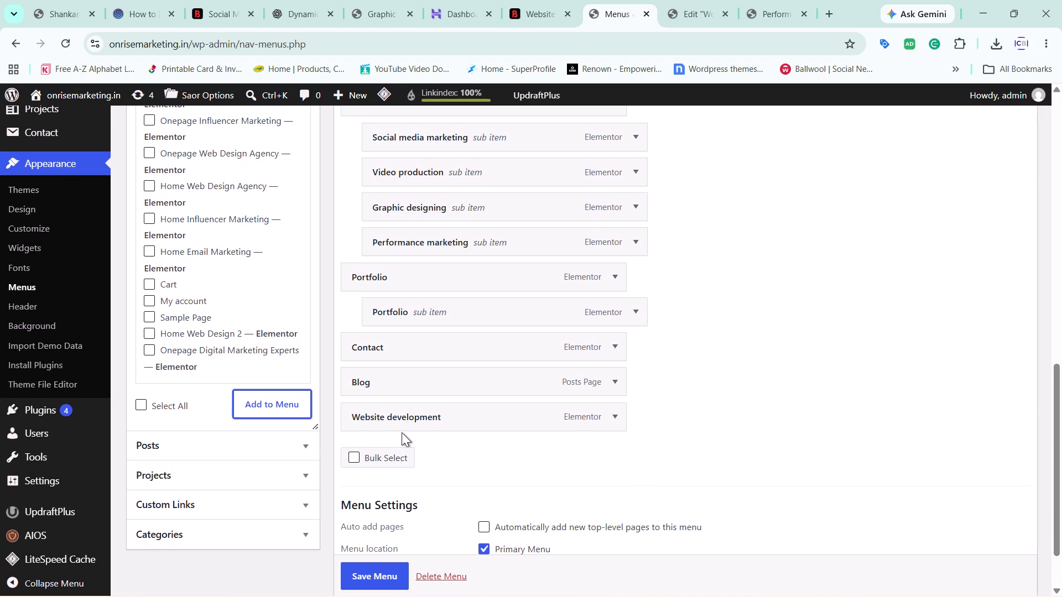
left_click(402, 431)
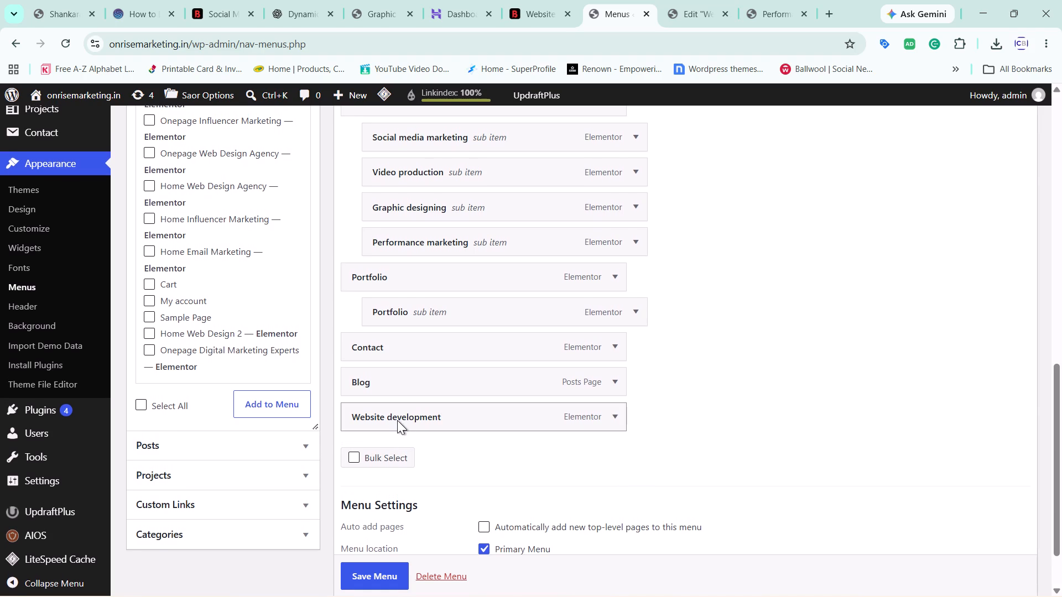
left_click_drag(397, 420, 413, 275)
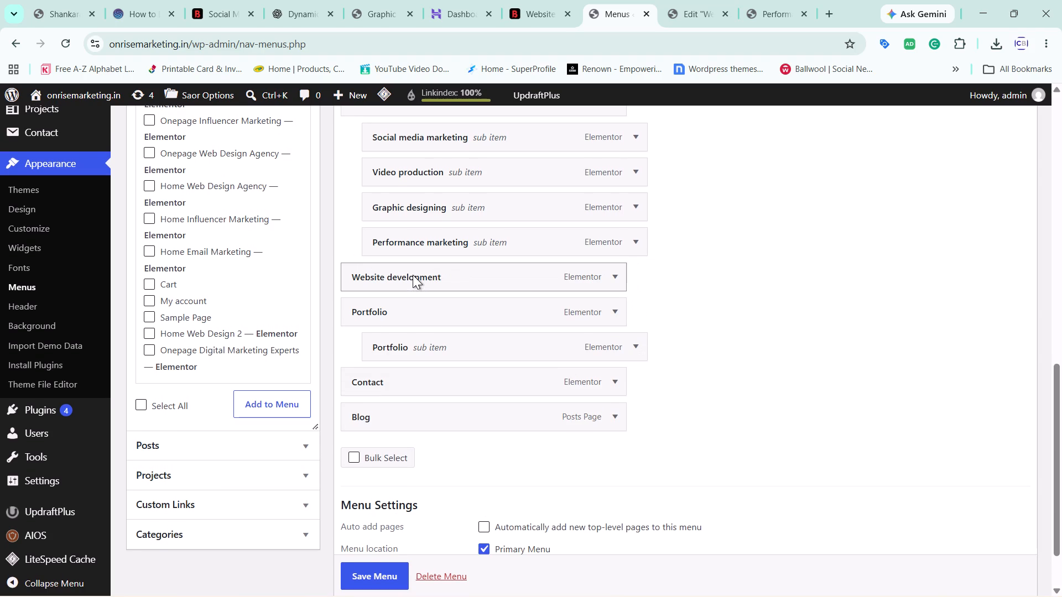
left_click_drag(413, 275, 436, 274)
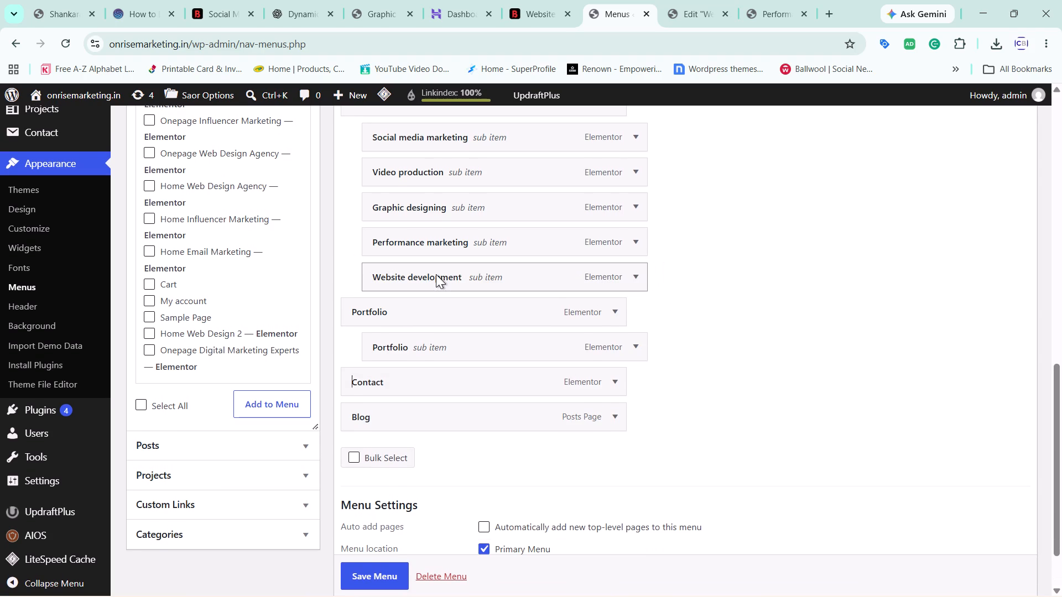
scroll(412, 308, "up", 1)
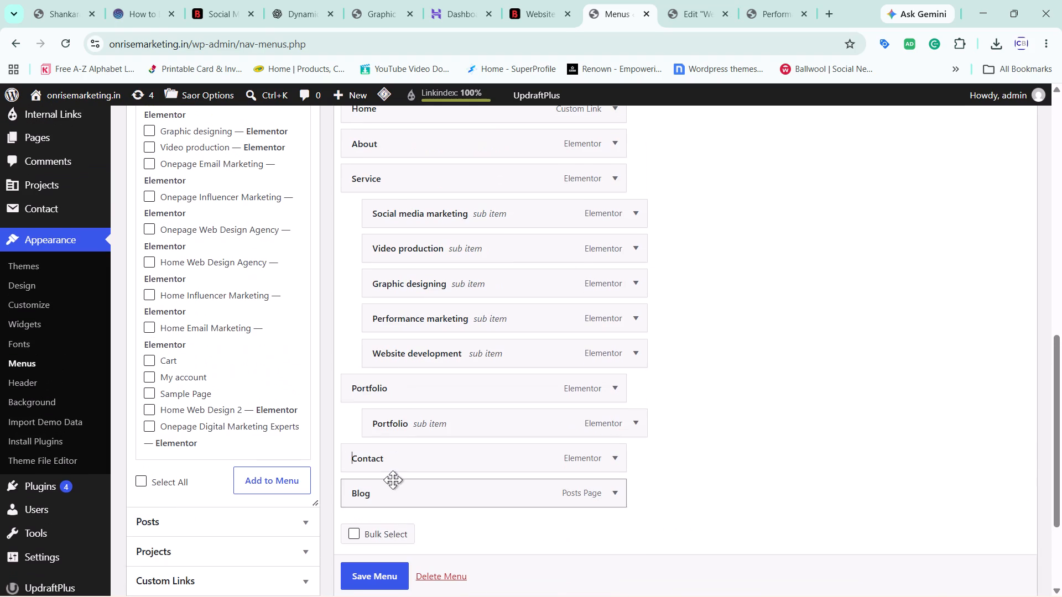
left_click(378, 572)
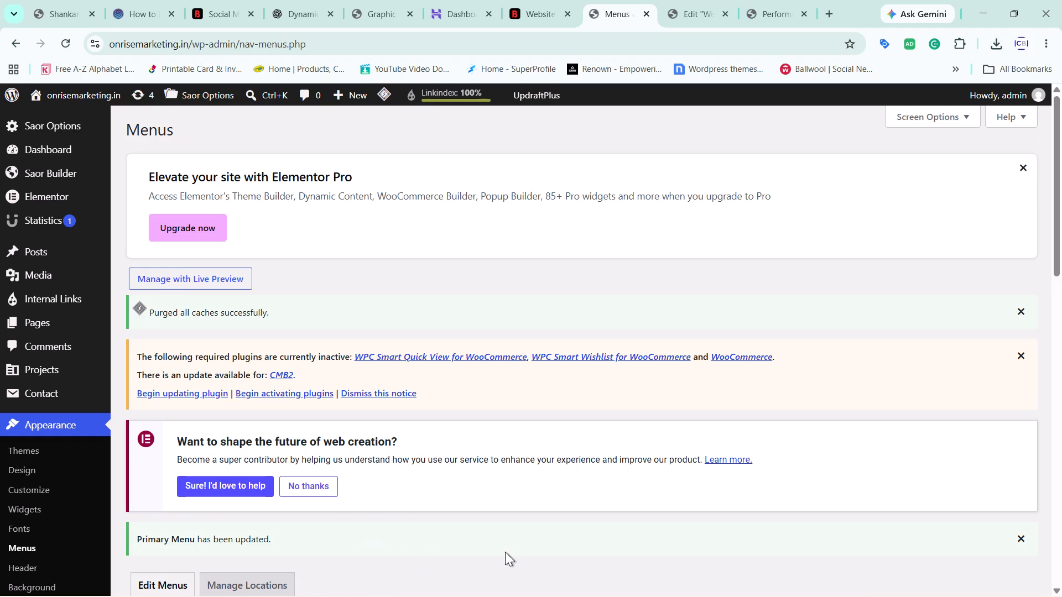
Check the order of the Service sub items in the menu structure and save the Primary Menu again.
scroll(511, 464, "down", 5)
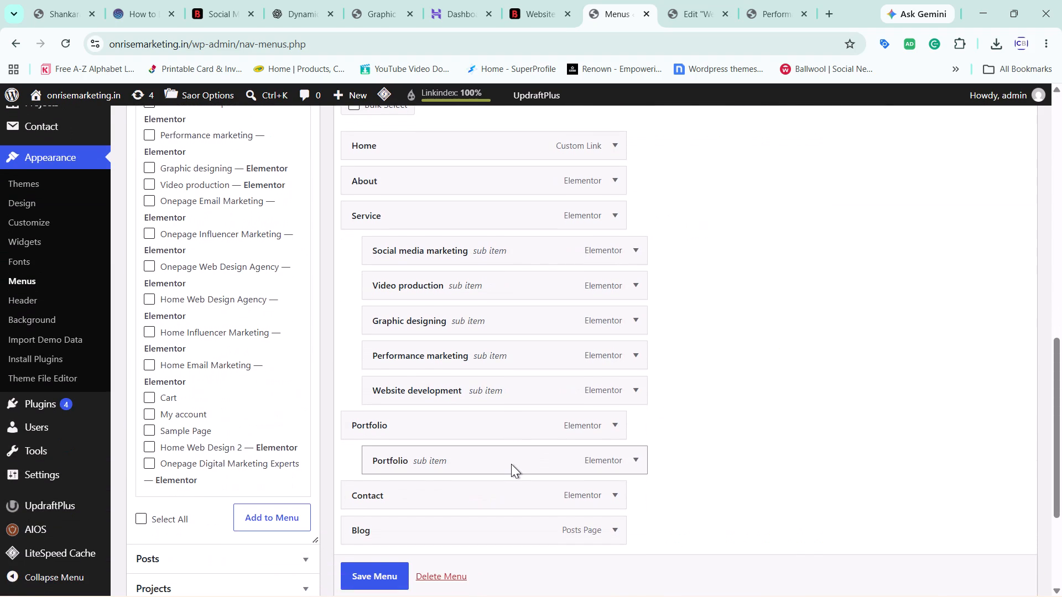
scroll(511, 464, "down", 1)
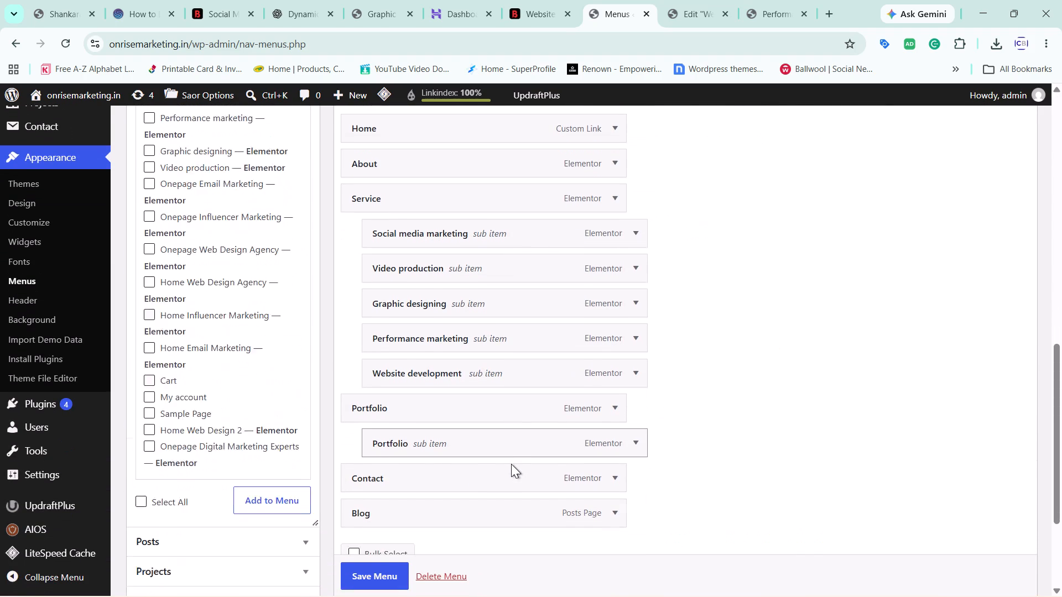
scroll(511, 464, "down", 1)
left_click(367, 516)
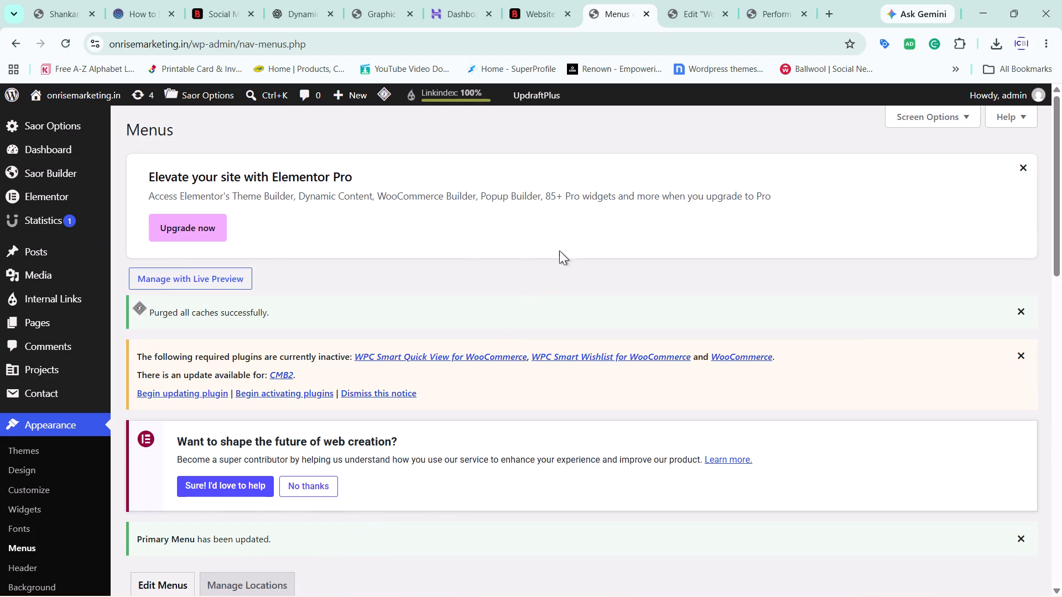
Switch from the Website development editor to the live Graphic designing page and go back to the page visited before it.
left_click(721, 0)
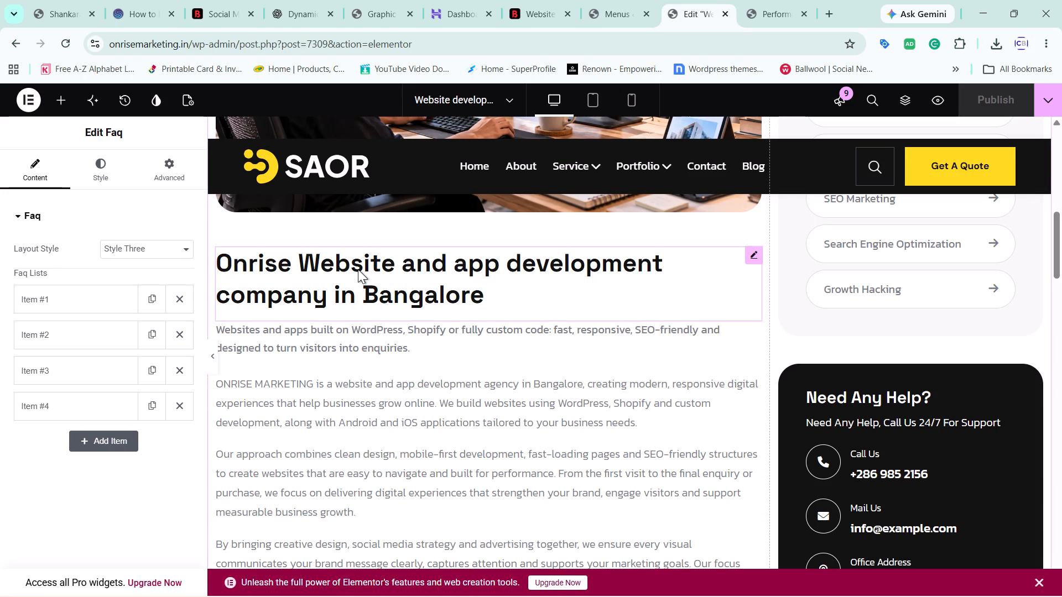
left_click(362, 0)
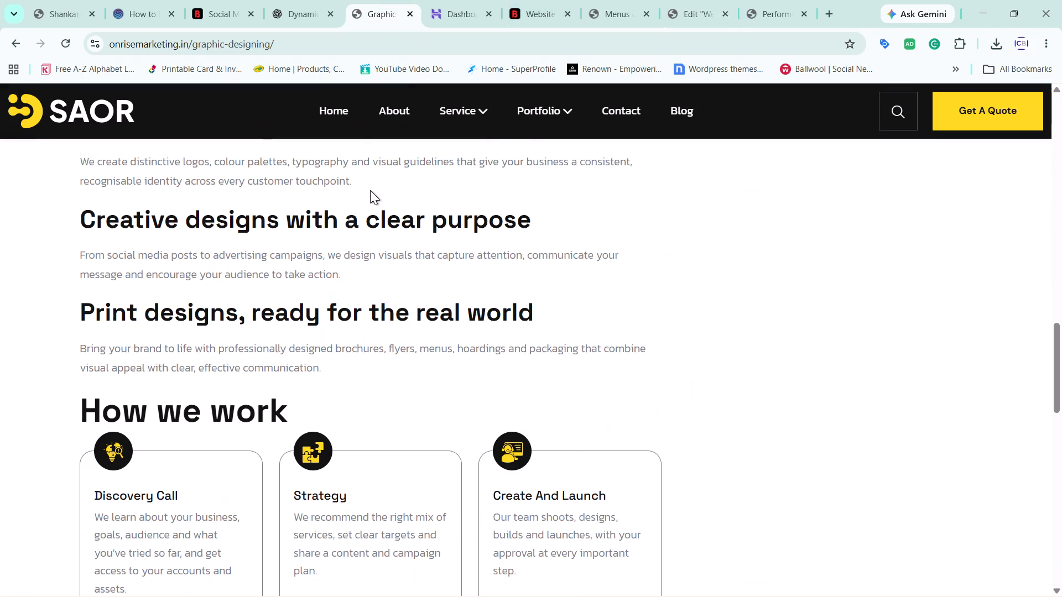
scroll(370, 190, "up", 3)
left_click(17, 42)
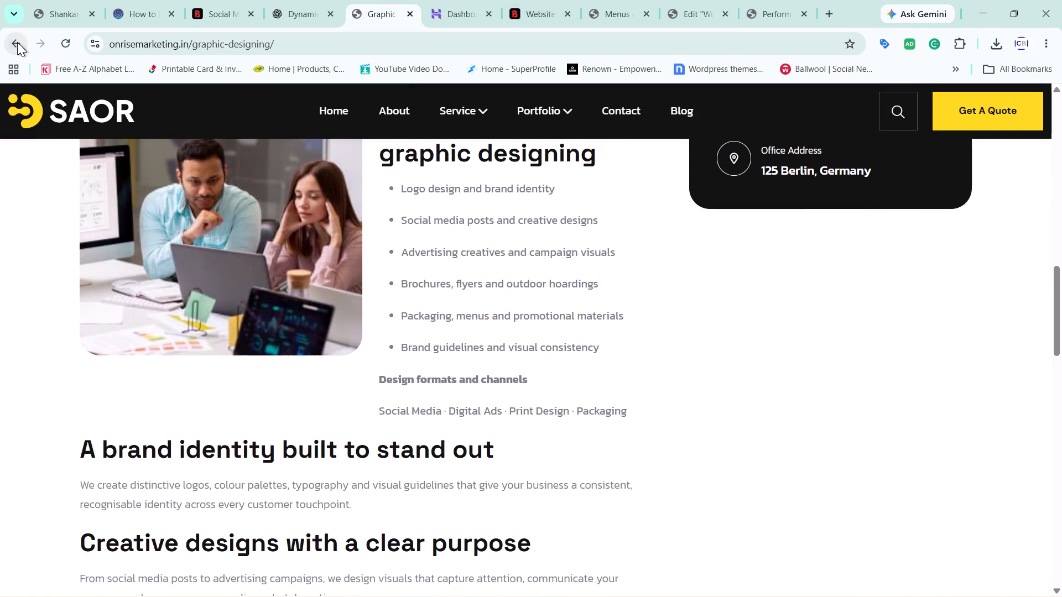
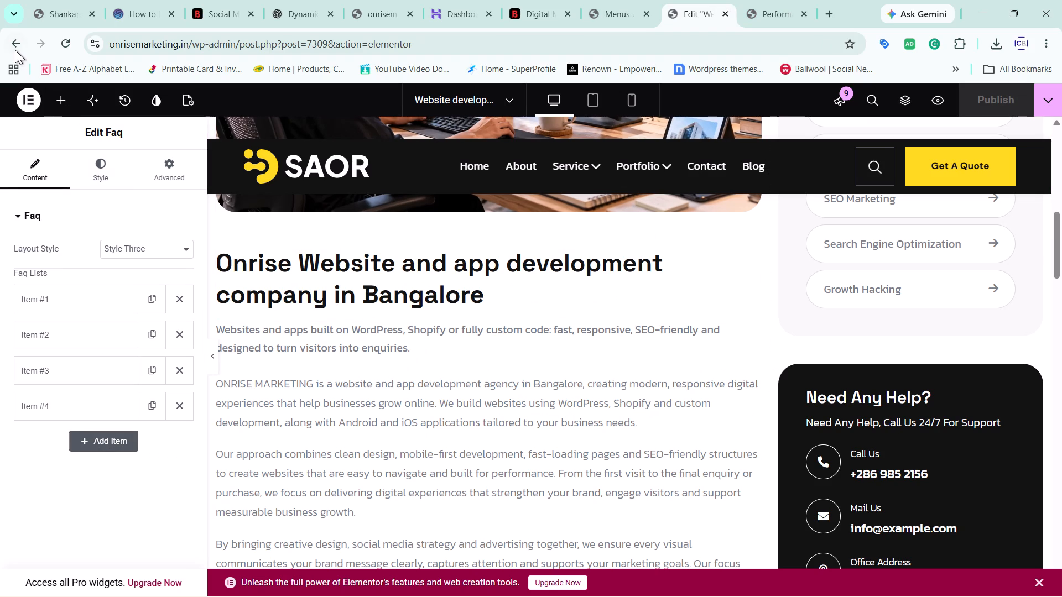
Open the list of all pages in the onrisemarketing.in admin and duplicate the published Graphic designing page as a draft.
left_click(602, 9)
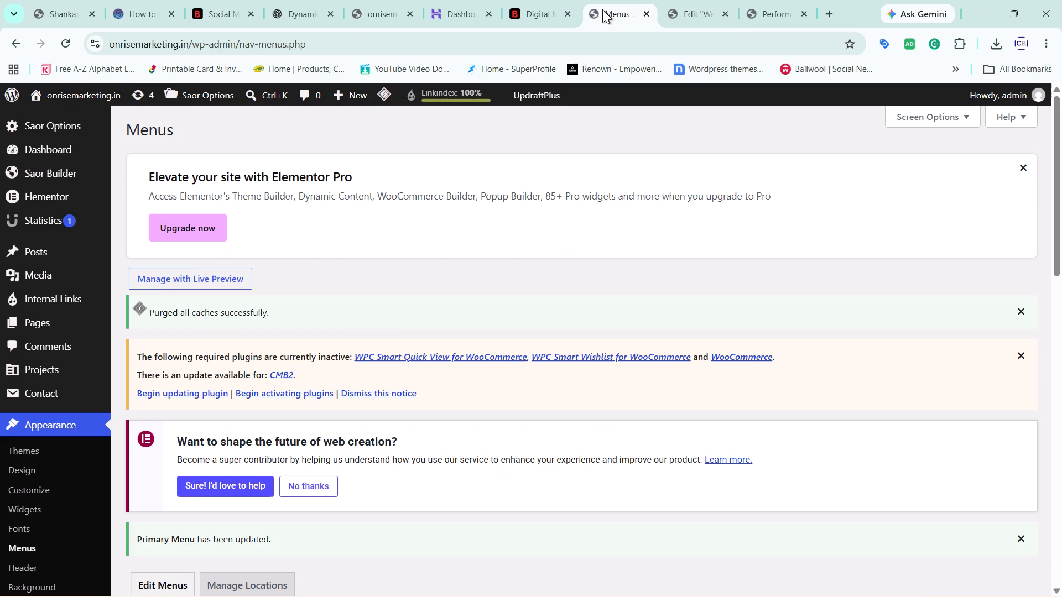
scroll(61, 391, "down", 2)
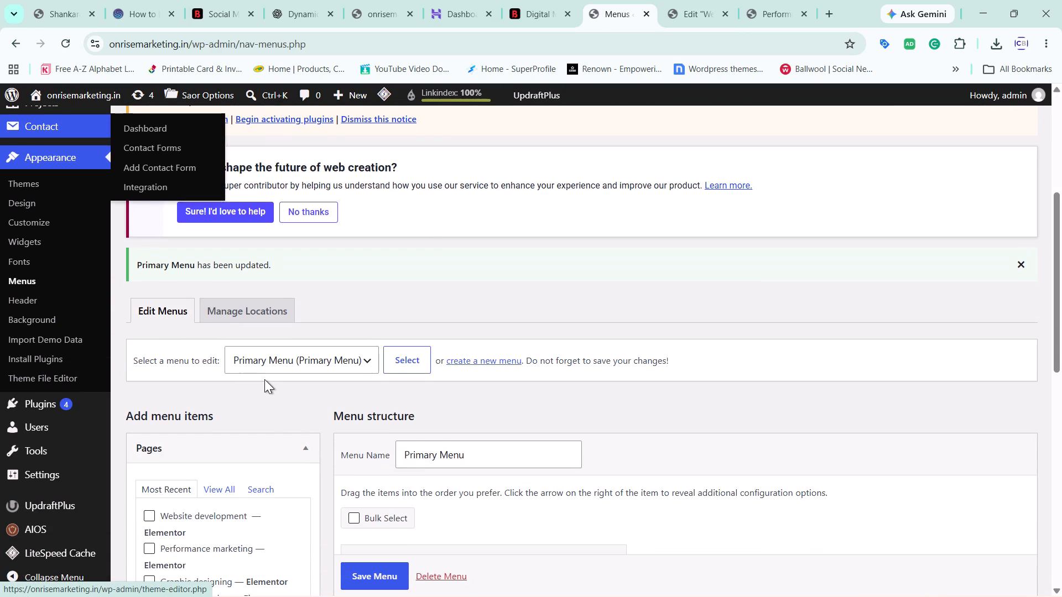
scroll(157, 355, "down", 2)
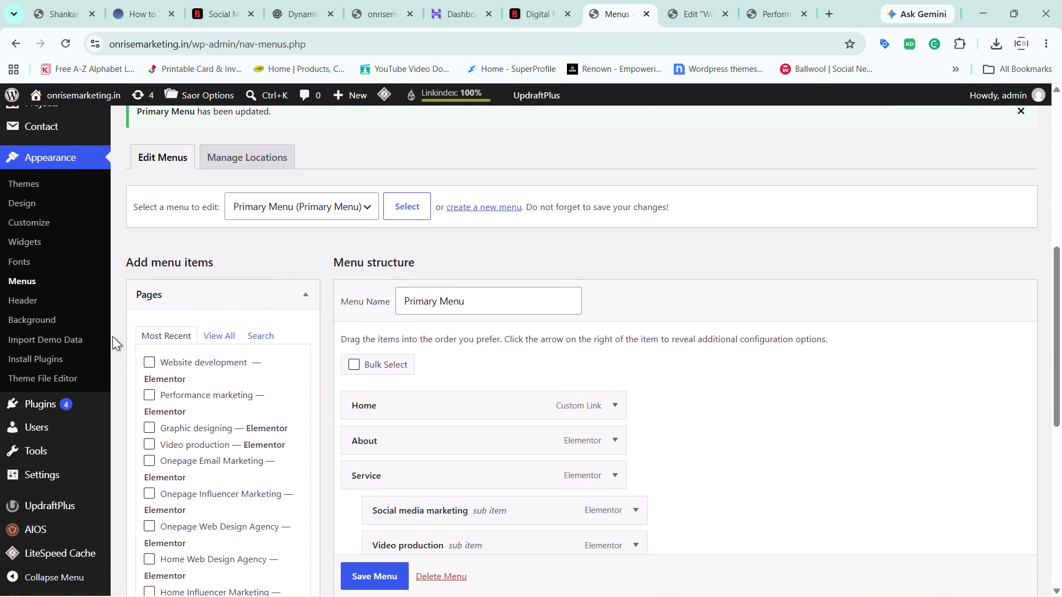
scroll(0, 344, "up", 1)
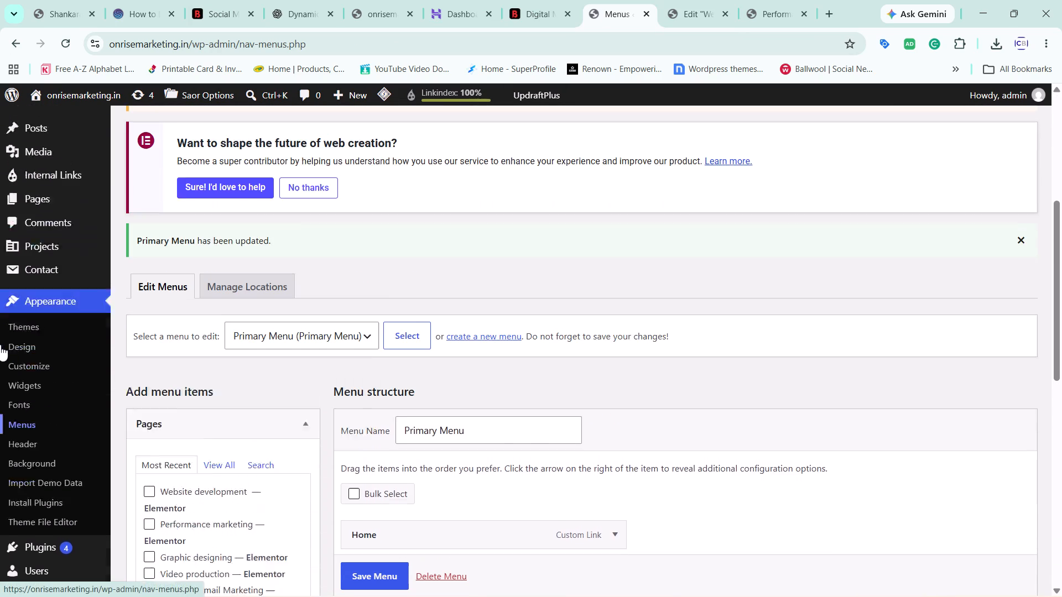
scroll(0, 344, "up", 1)
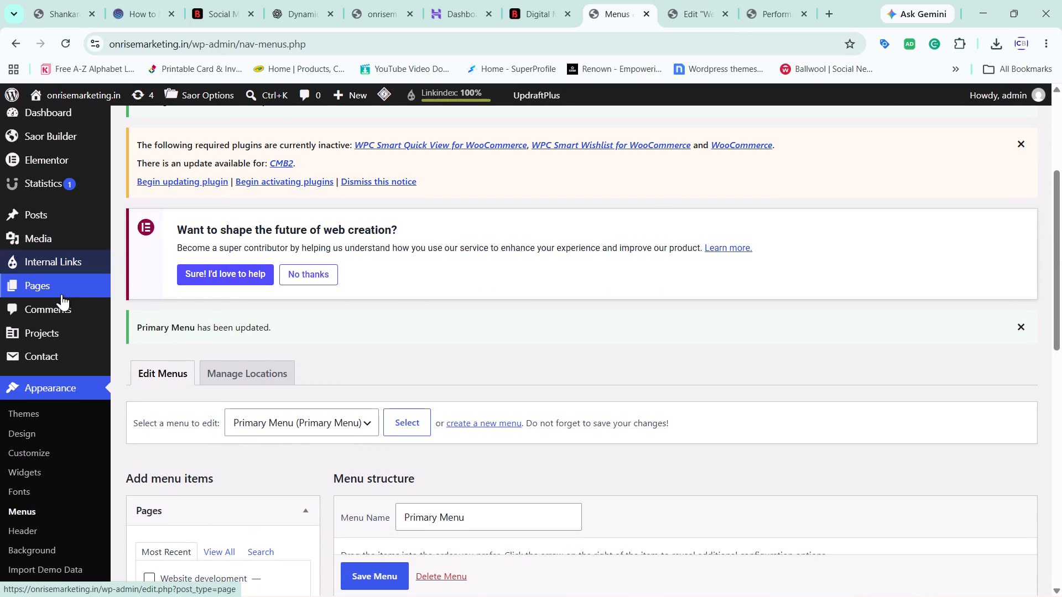
left_click(61, 294)
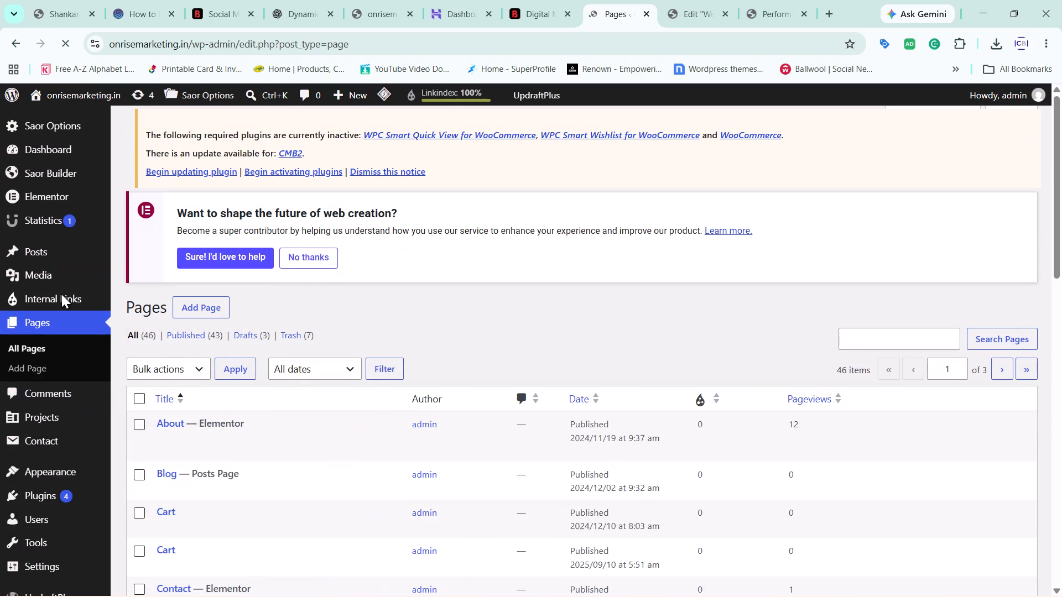
scroll(305, 400, "down", 4)
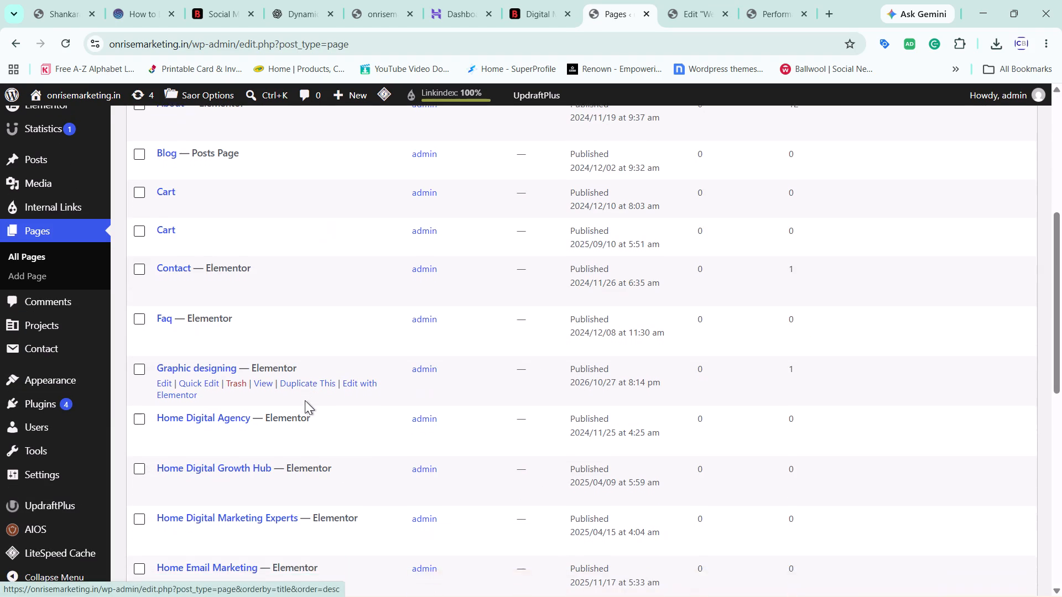
scroll(305, 400, "down", 1)
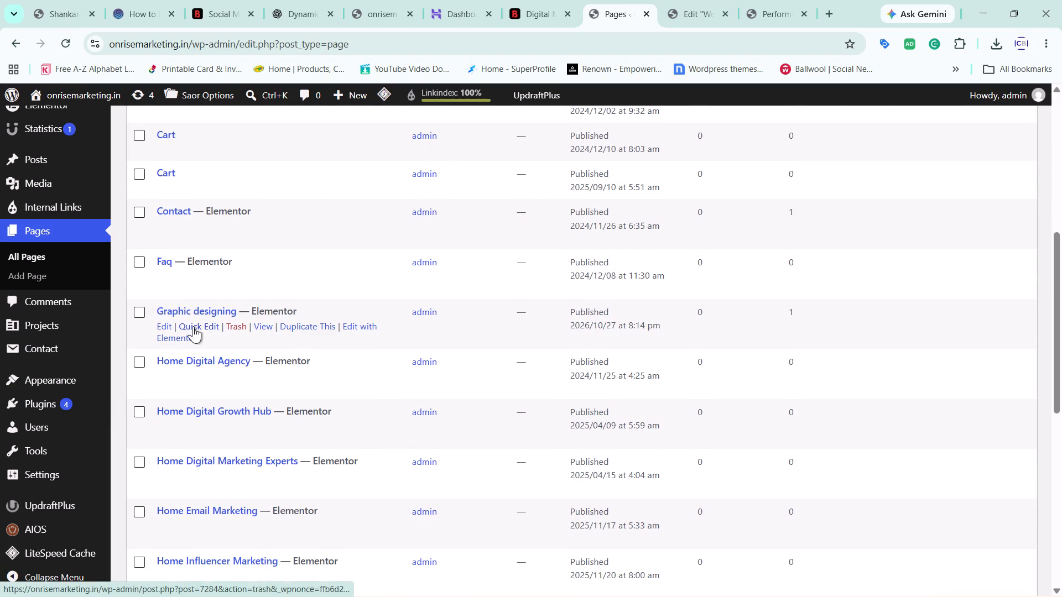
left_click(159, 329)
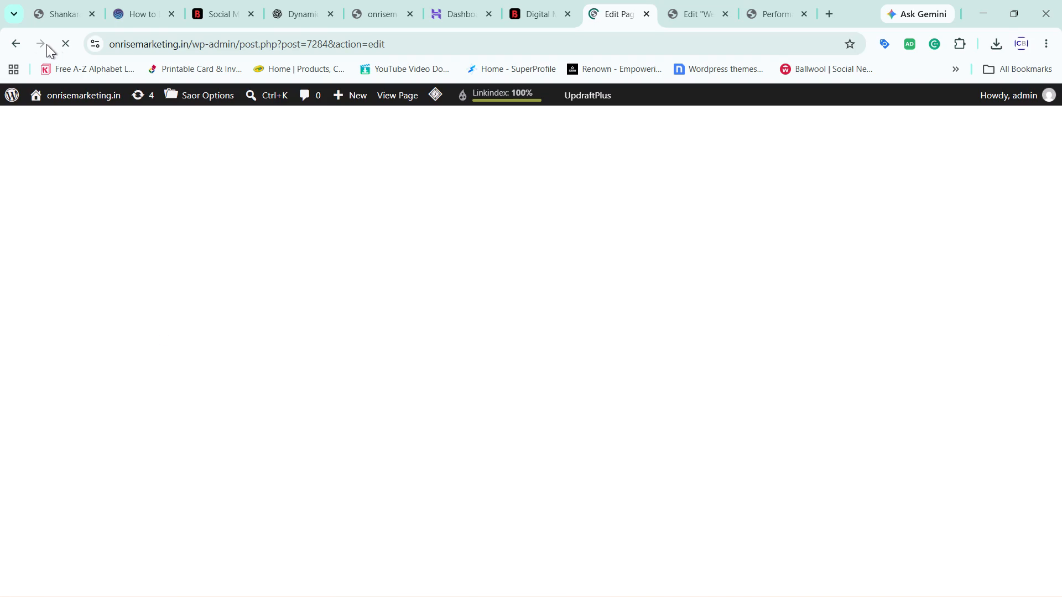
left_click(17, 44)
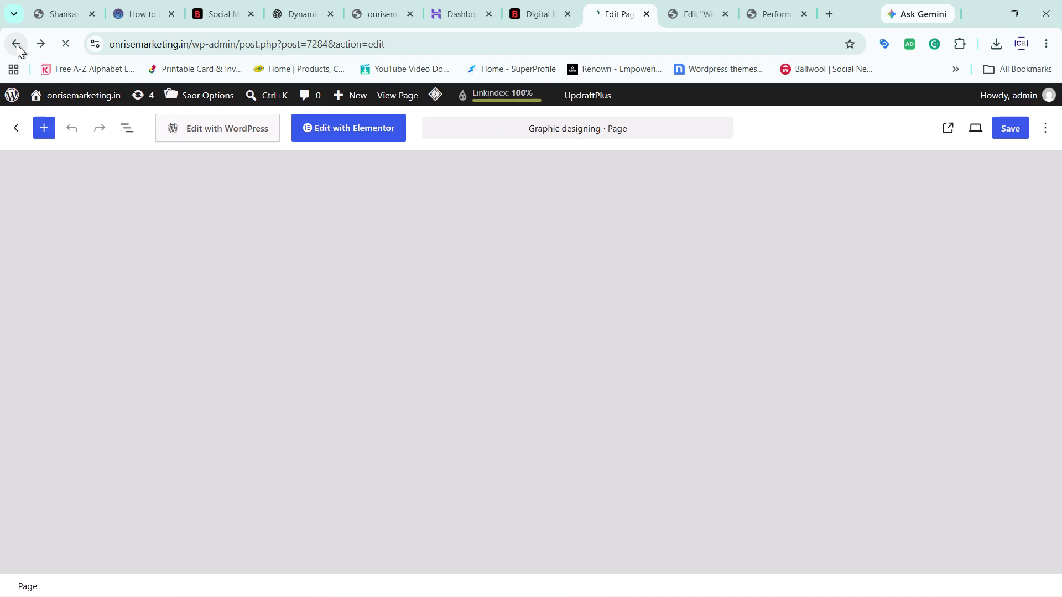
scroll(216, 258, "down", 3)
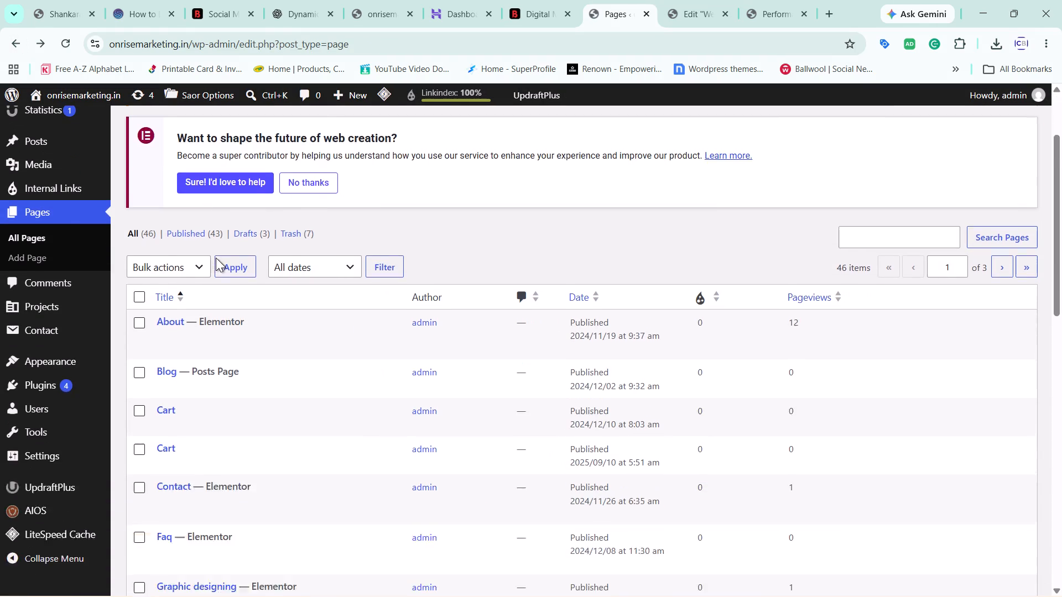
scroll(216, 258, "down", 2)
scroll(213, 307, "up", 1)
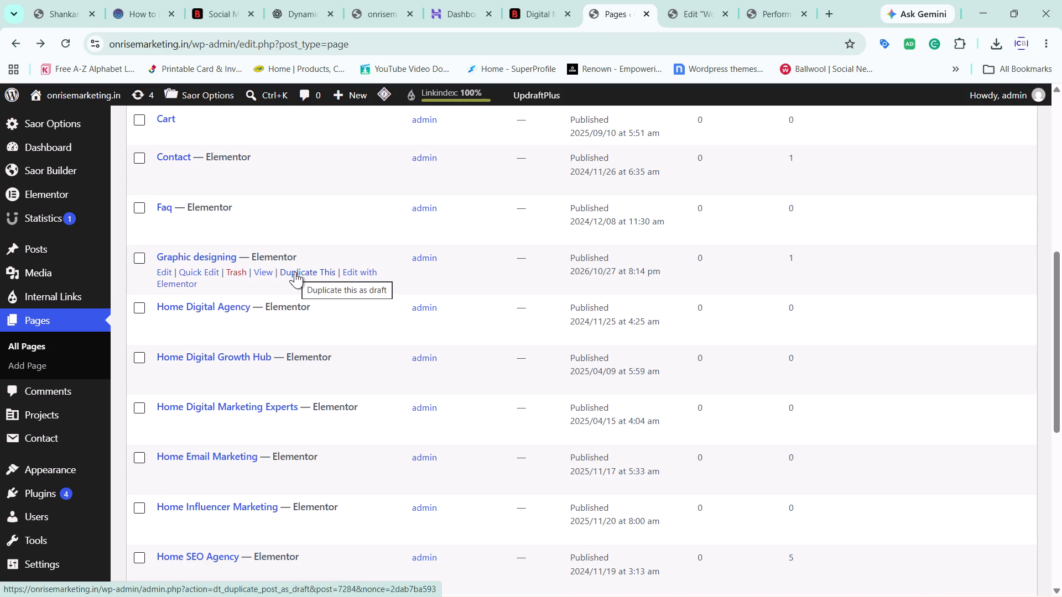
left_click(295, 271)
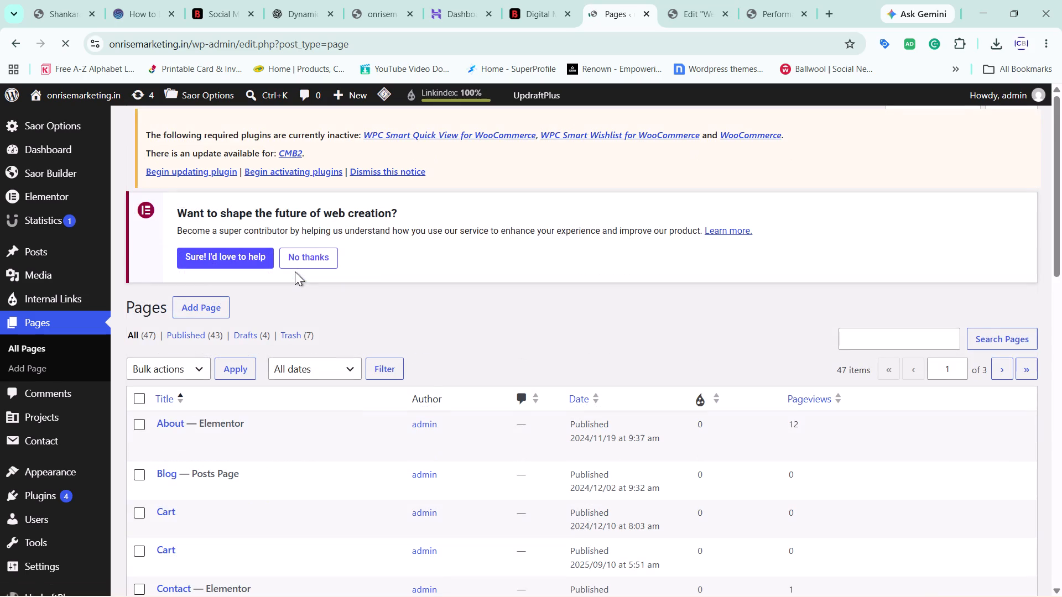
Open the draft copy of the Graphic designing page for editing and retitle it "CRM and automations".
scroll(295, 271, "down", 3)
scroll(303, 493, "down", 3)
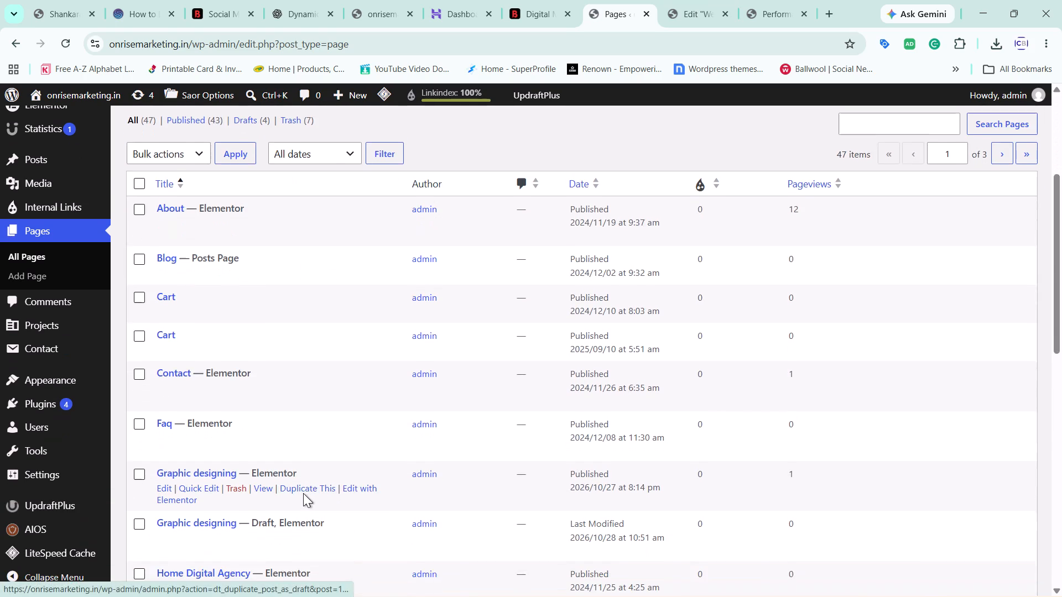
scroll(303, 493, "down", 1)
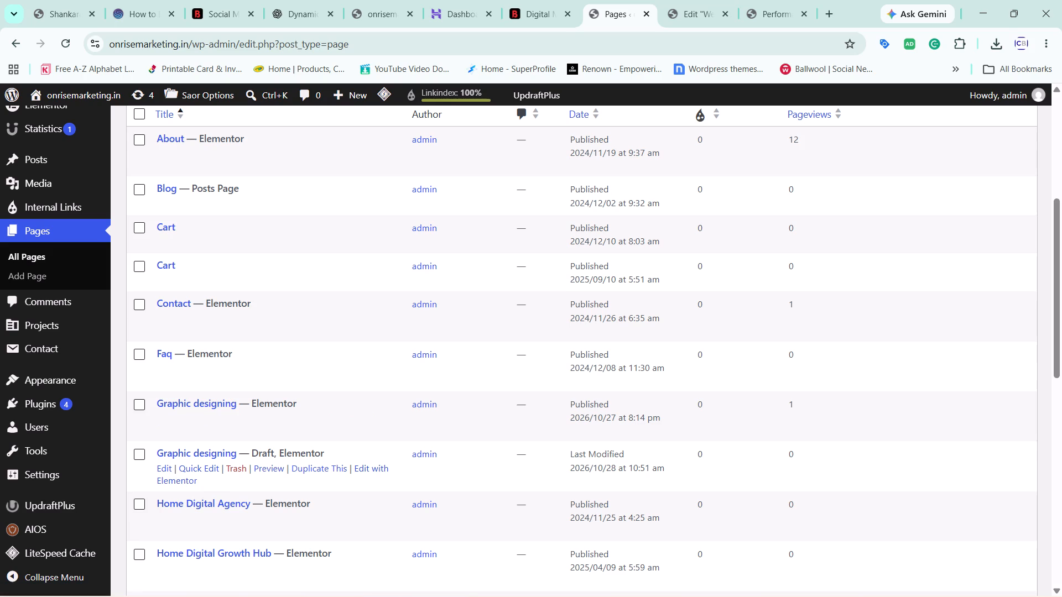
left_click(165, 469)
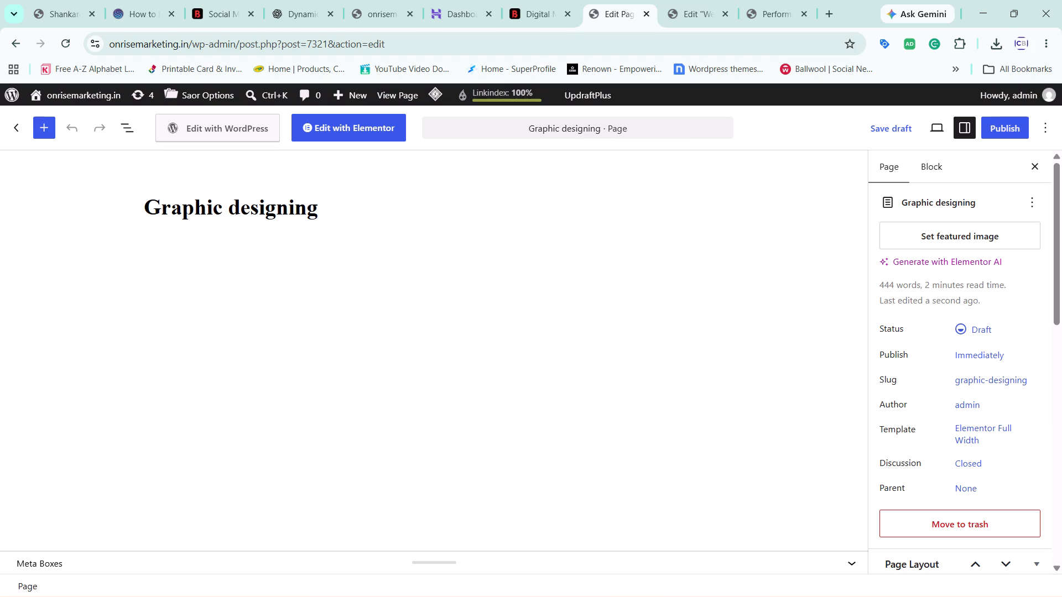
triple_click(266, 201)
key("ctrl+v")
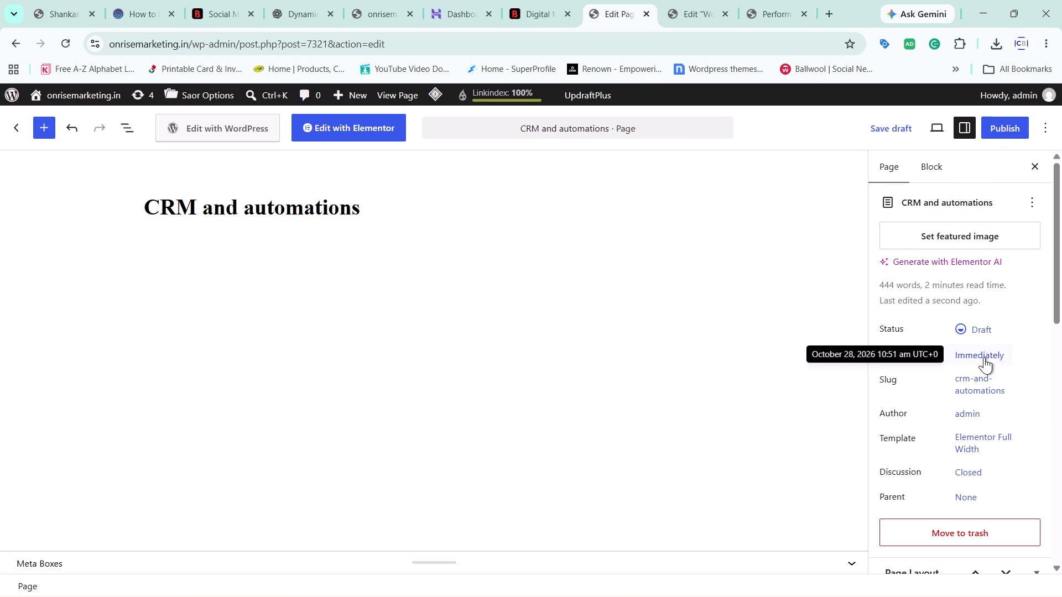
Publish the CRM and automations page with public visibility, effective immediately.
scroll(984, 357, "down", 5)
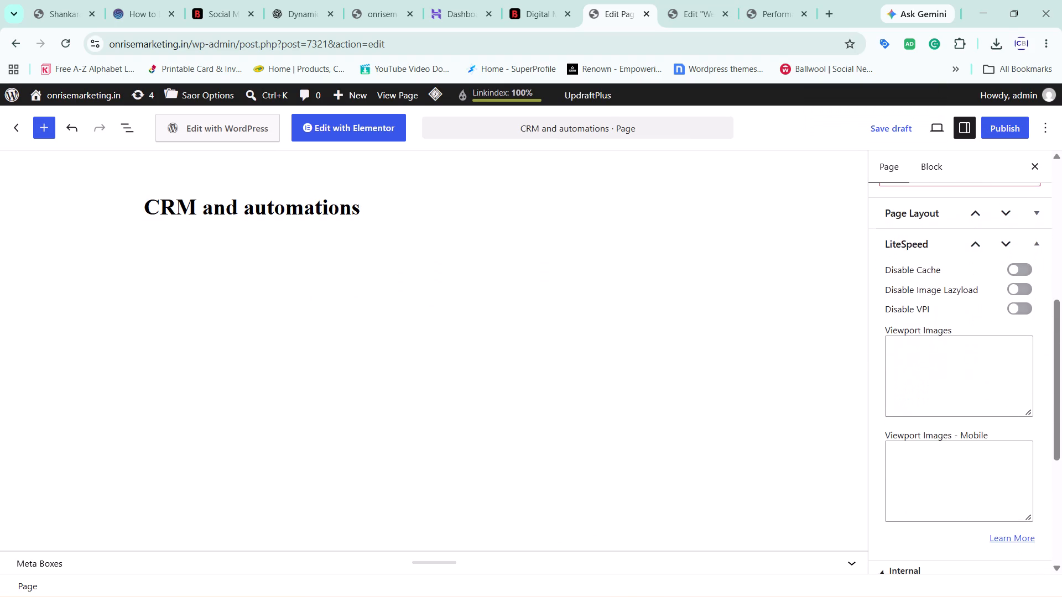
scroll(984, 357, "down", 4)
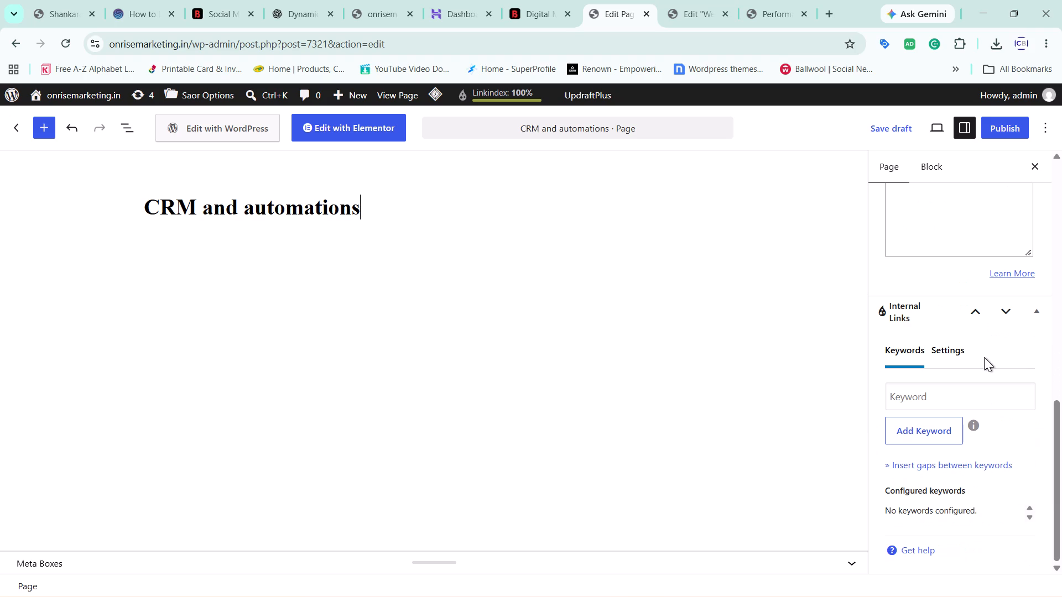
left_click(991, 143)
left_click(992, 123)
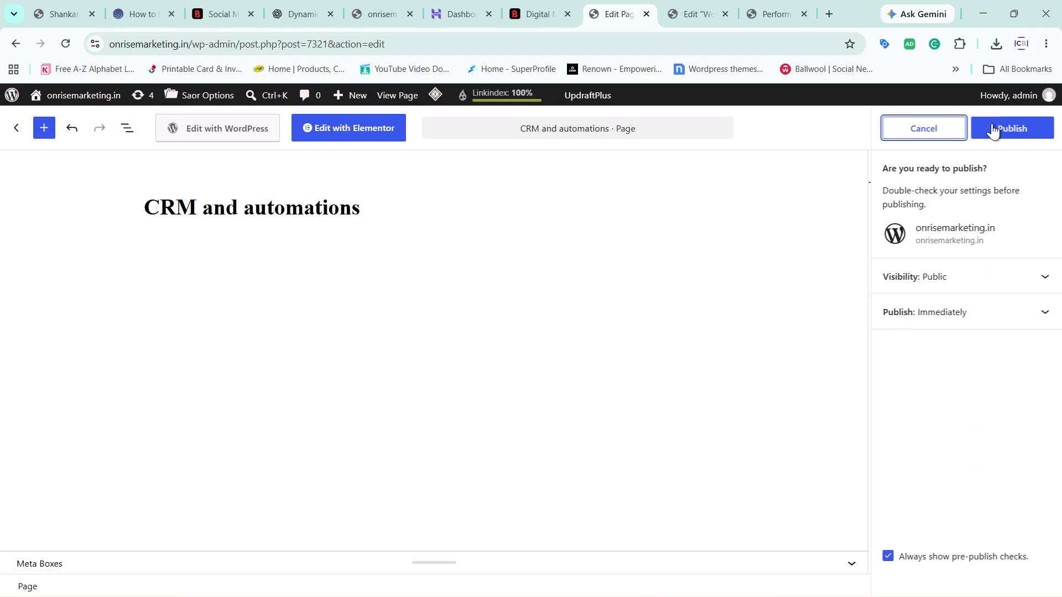
left_click(992, 123)
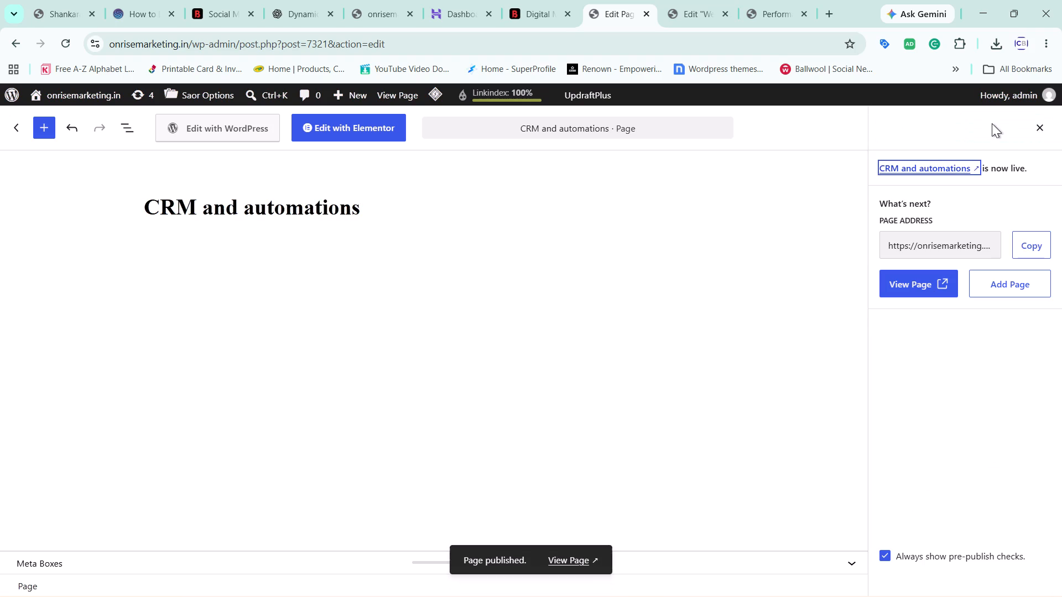
Open the CRM and automations page in the Elementor editor.
left_click(383, 124)
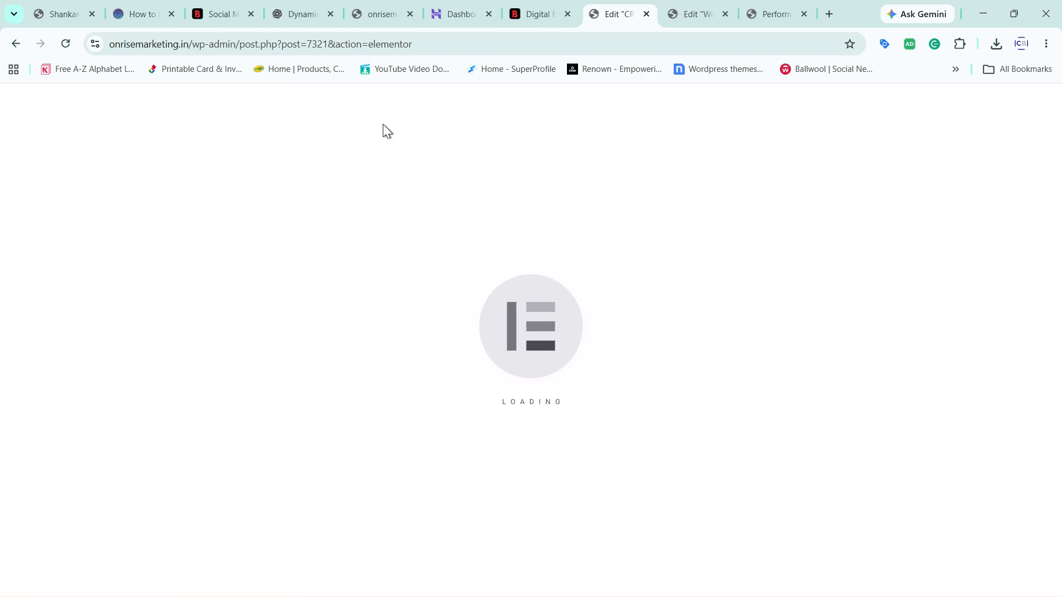
Return to the Bengaluru Marketing Company Services page and locate the CRM and automations section.
left_click(518, 0)
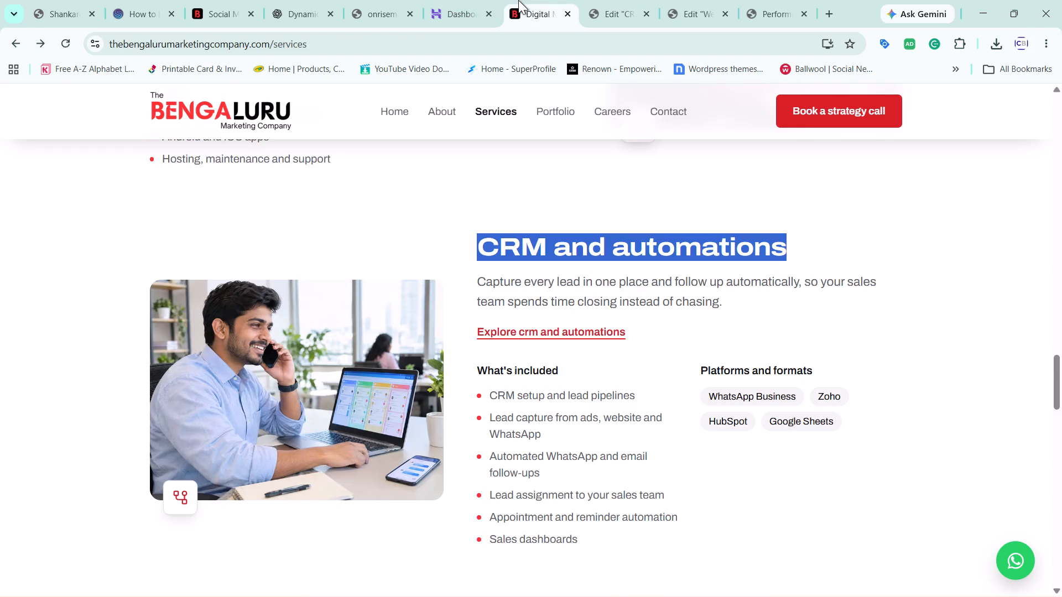
scroll(285, 180, "up", 5)
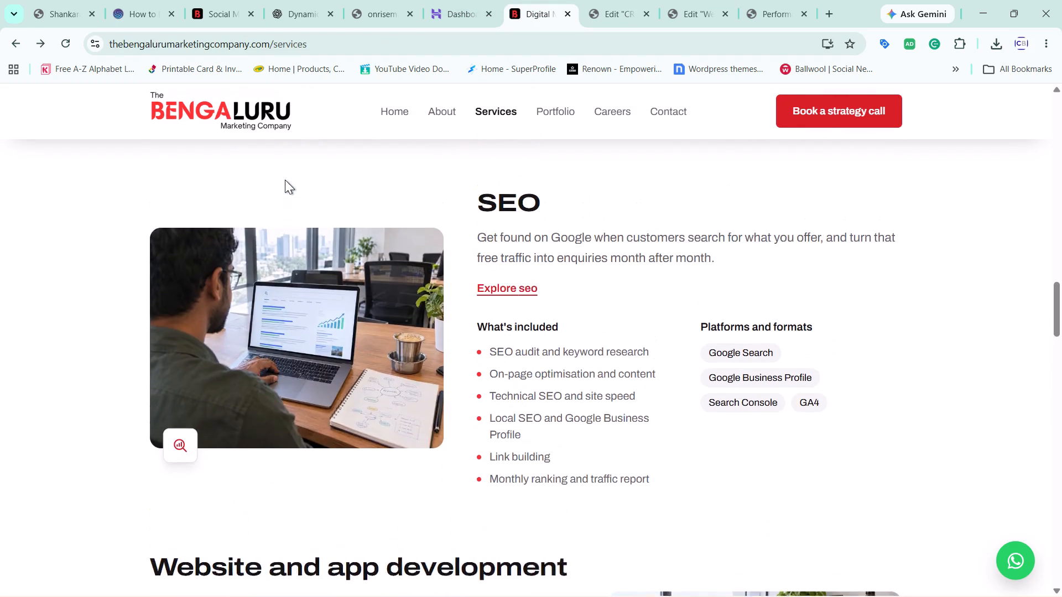
scroll(285, 180, "down", 3)
scroll(329, 228, "down", 2)
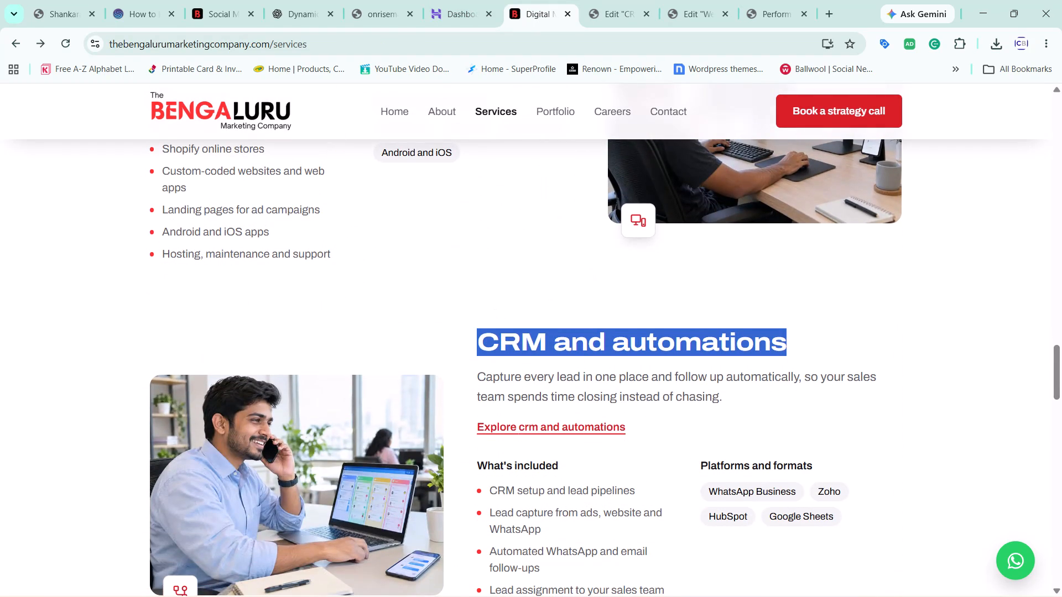
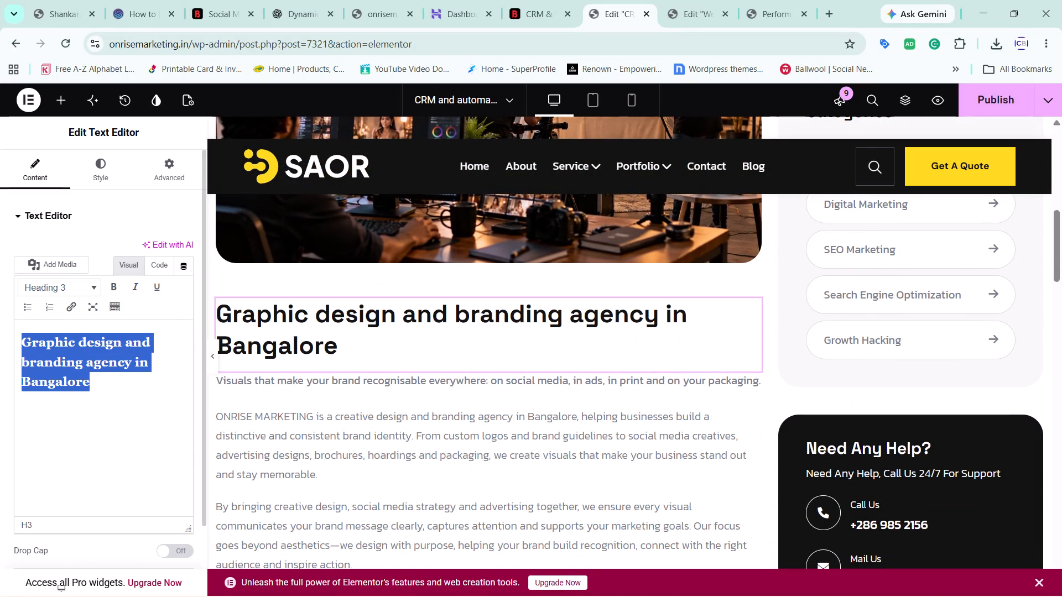
Replace the "Graphic design and branding agency in Bangalore" heading with the copied "CRM and WhatsApp marketing automation" and format it as Heading 2.
key("ctrl+v")
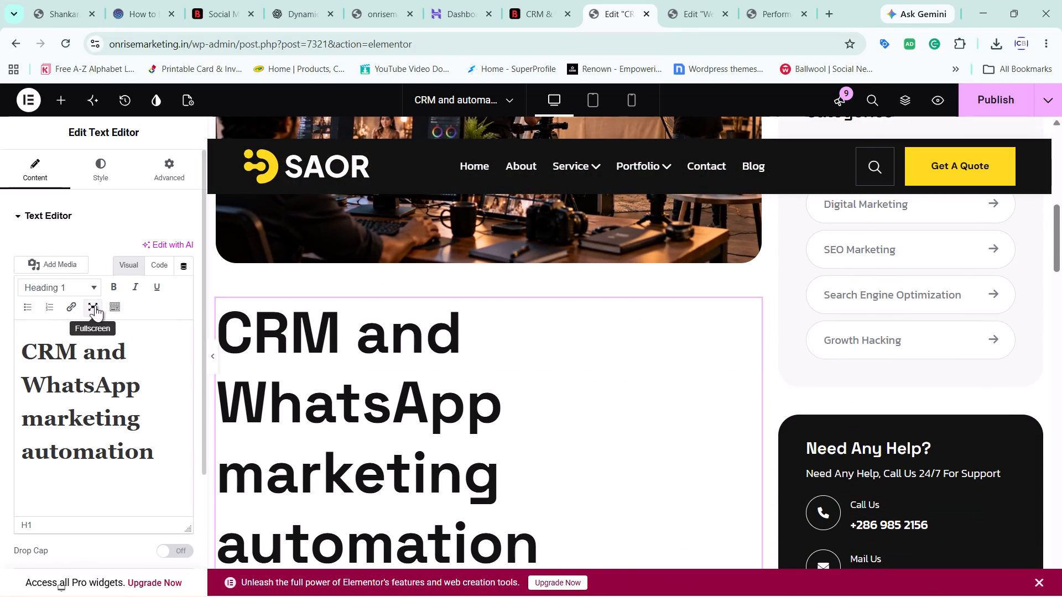
left_click(88, 291)
left_click(85, 380)
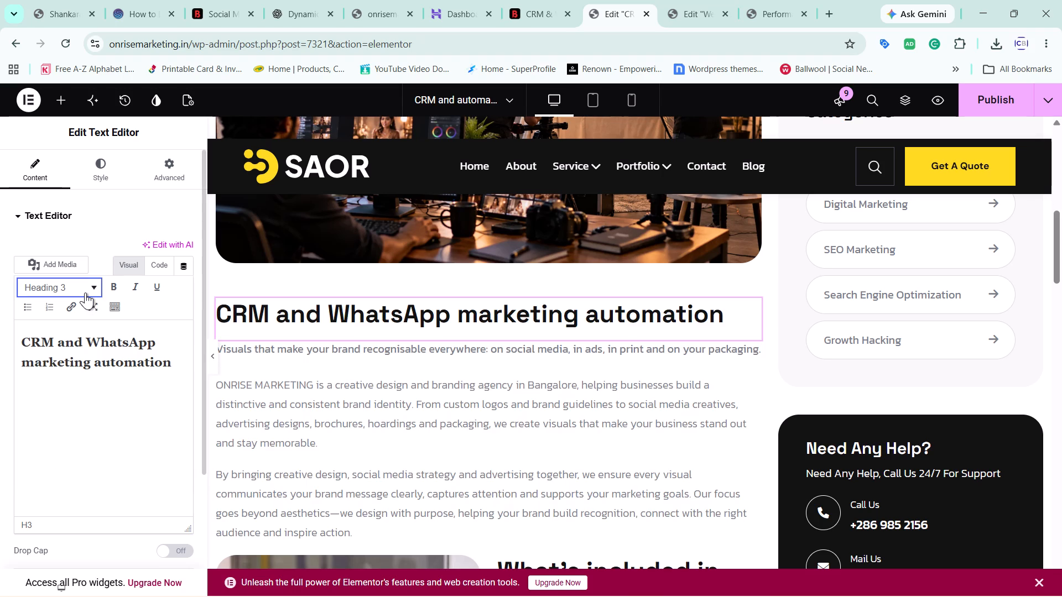
left_click(85, 292)
left_click(90, 368)
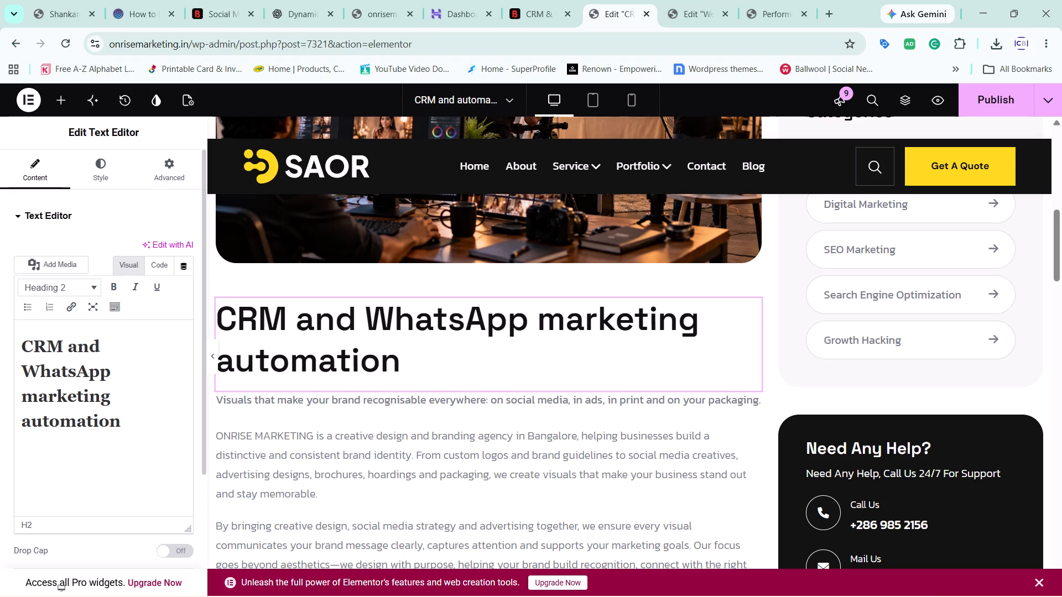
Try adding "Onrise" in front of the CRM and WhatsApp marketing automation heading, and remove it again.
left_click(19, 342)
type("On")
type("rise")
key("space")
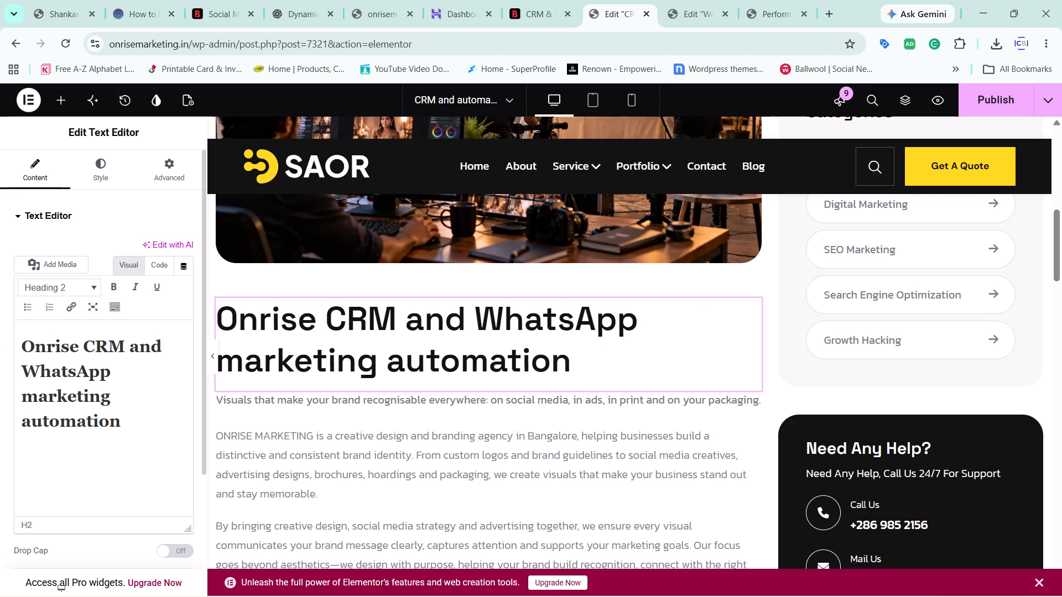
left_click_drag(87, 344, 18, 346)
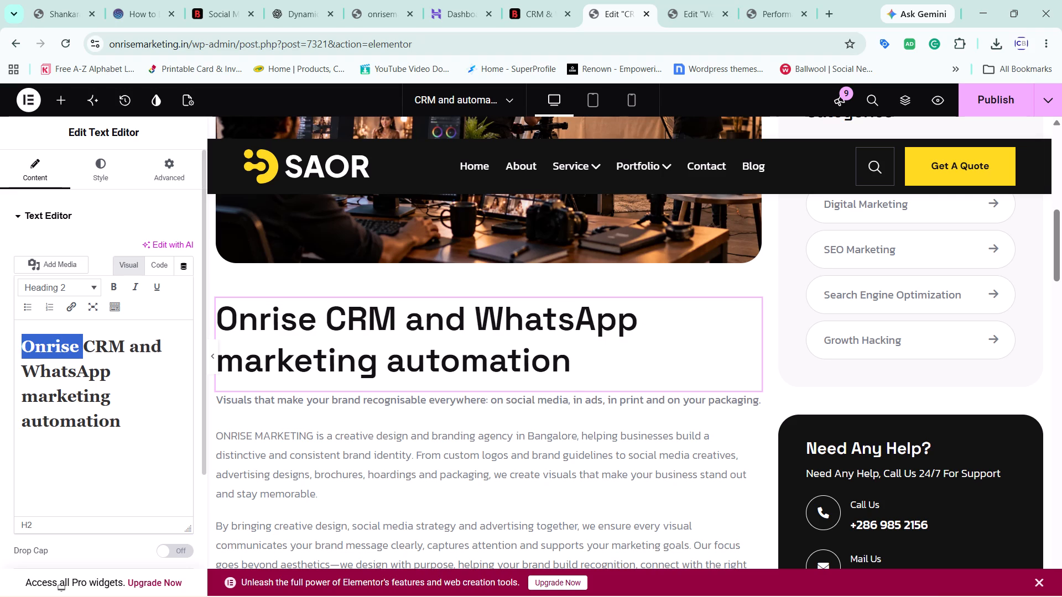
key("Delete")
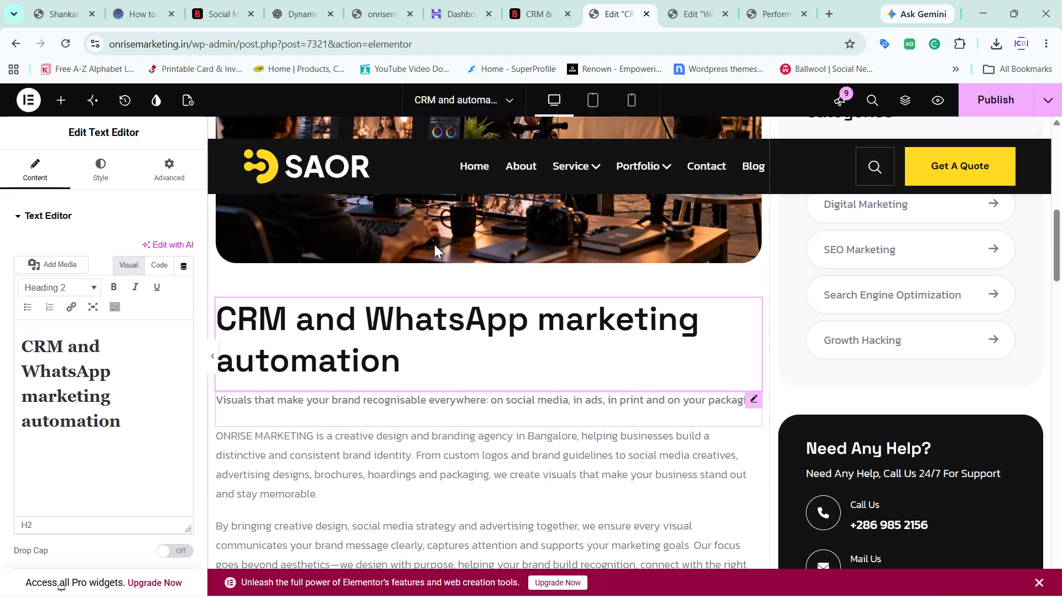
Close the Website development page's editor tab and return to the CRM and automations page editor.
left_click(707, 0)
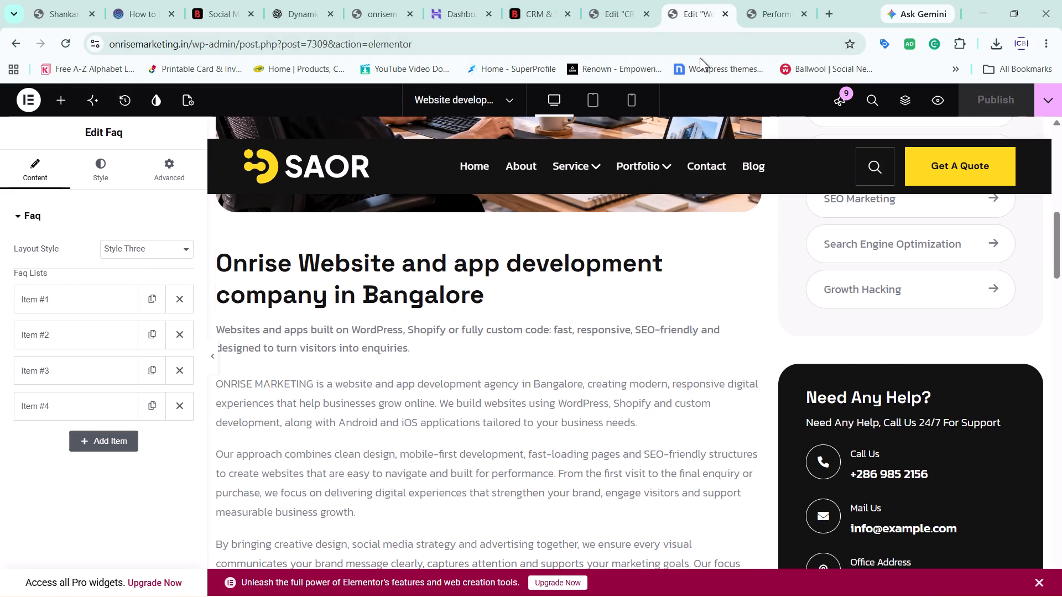
left_click(726, 14)
left_click(617, 22)
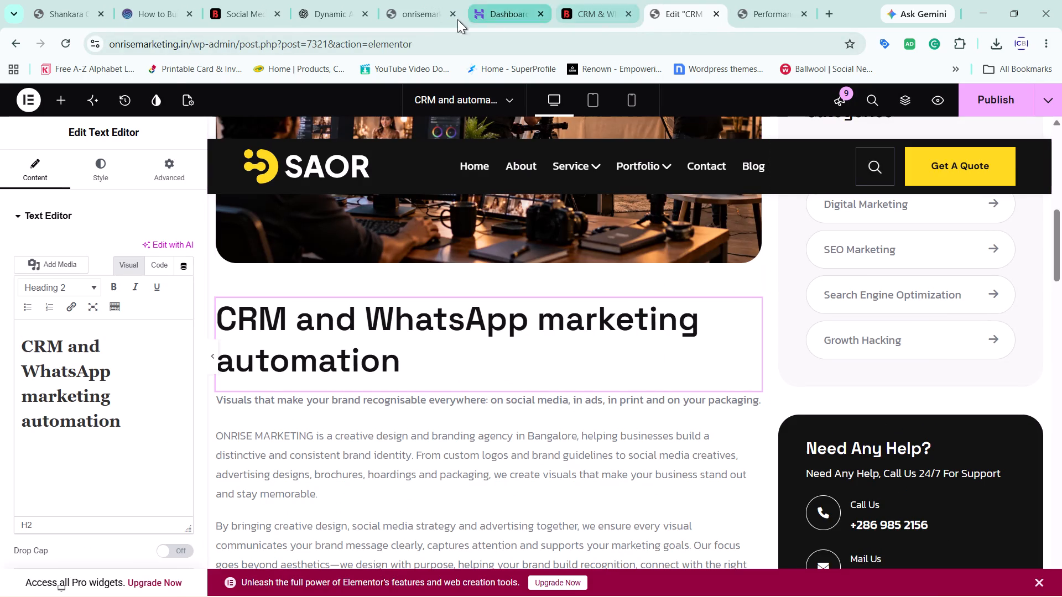
Switch to the open onrisemarketing.in home page tab.
left_click(422, 12)
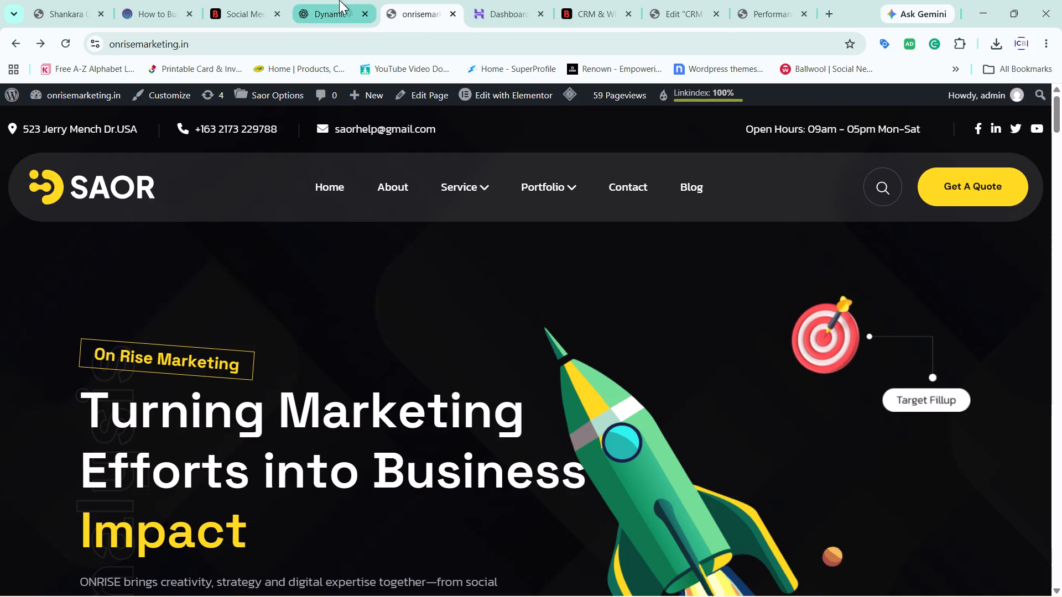
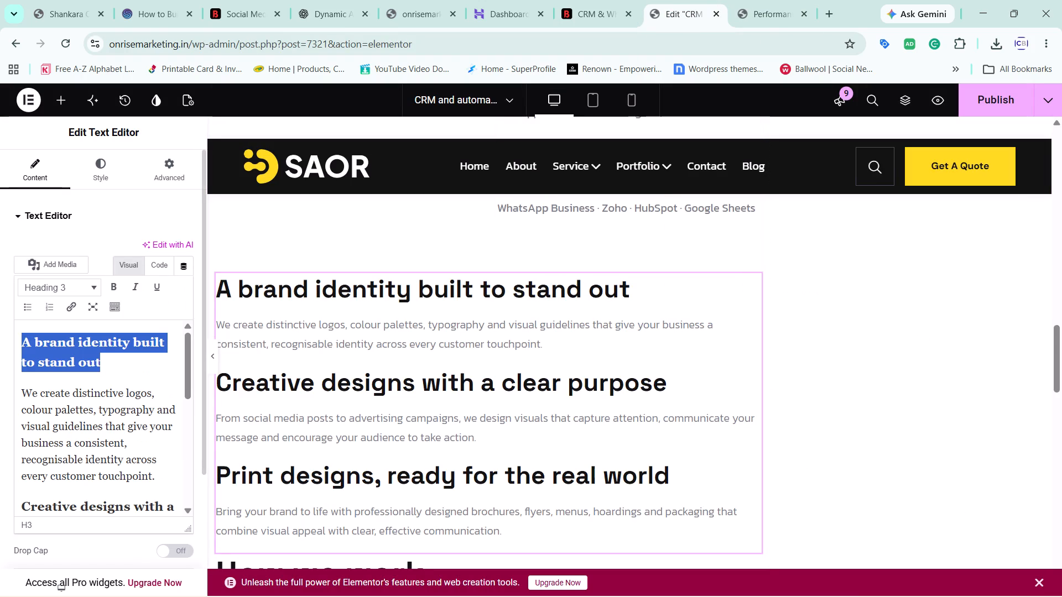
Replace the three brand identity and design subsections with the copied CRM text, from "Faster follow-ups, better opportunities" through "WhatsApp marketing made simpler".
key("ctrl+a")
key("Delete")
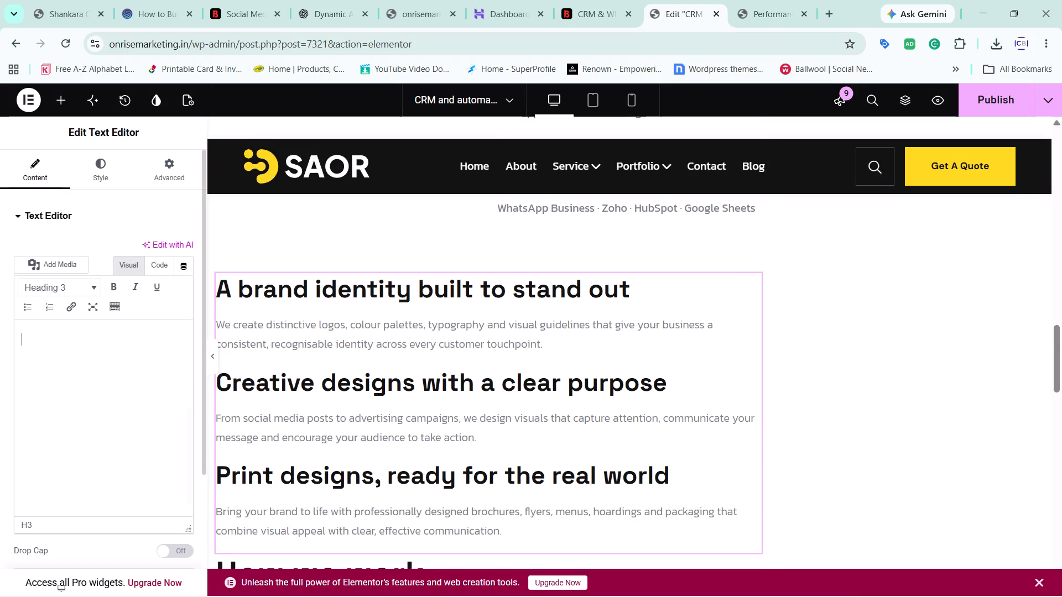
key("ctrl+v")
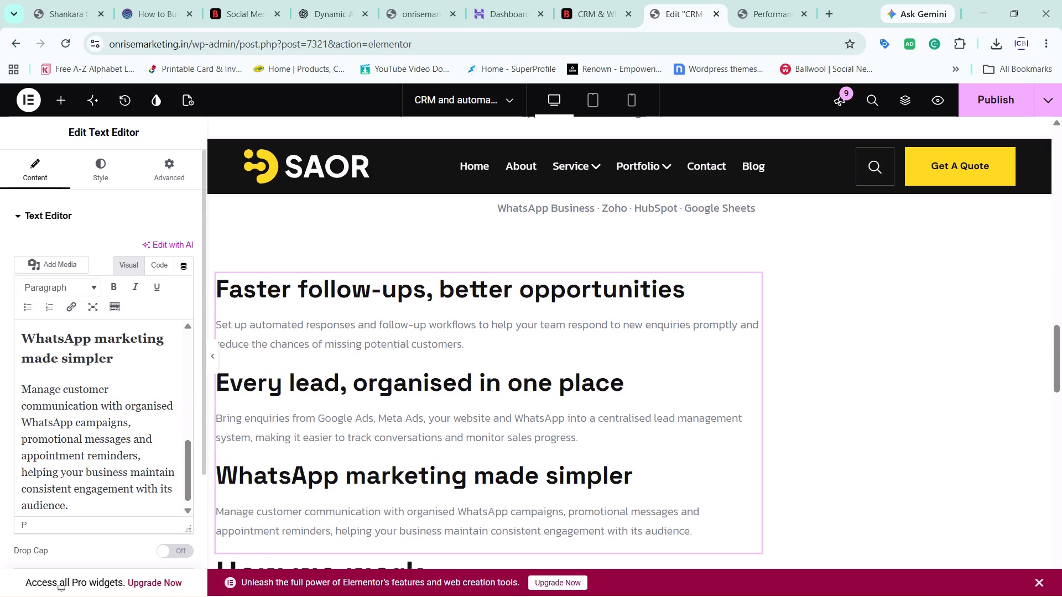
Check the rest of the page down to the FAQs section and publish the CRM and automations page.
scroll(277, 416, "down", 3)
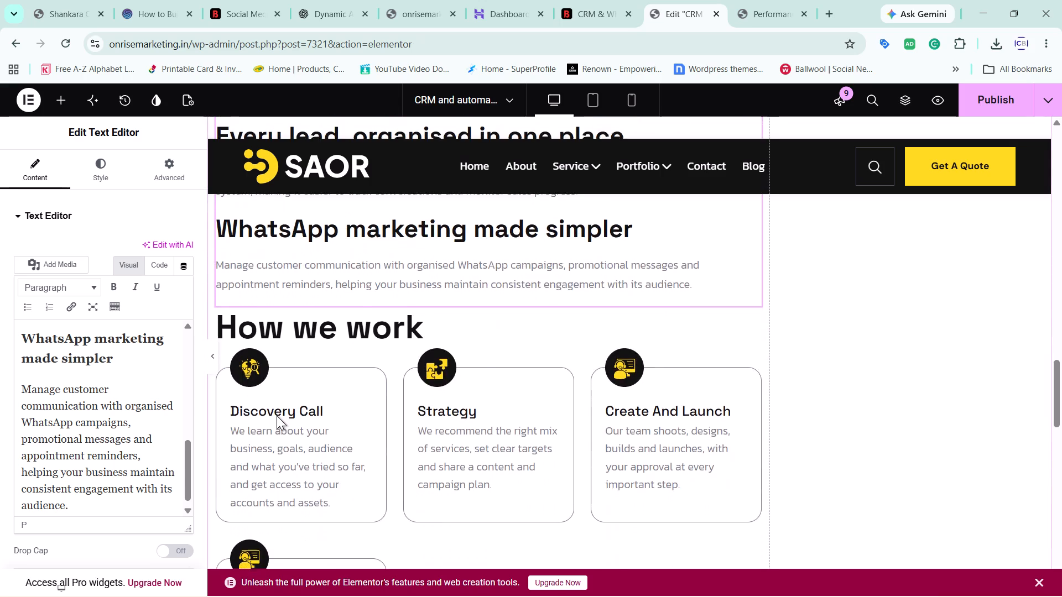
scroll(277, 416, "down", 5)
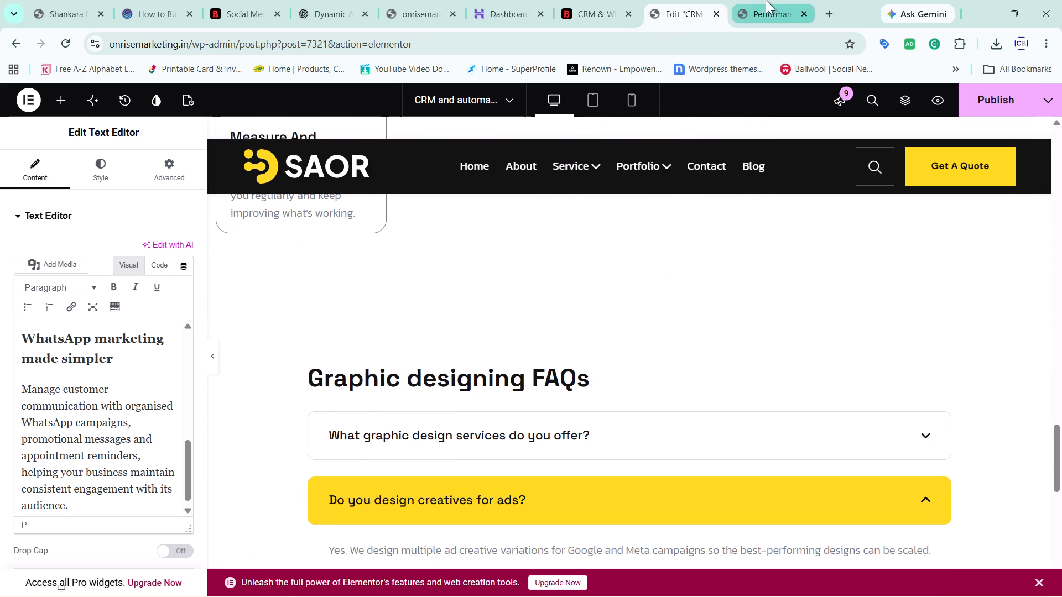
left_click(980, 99)
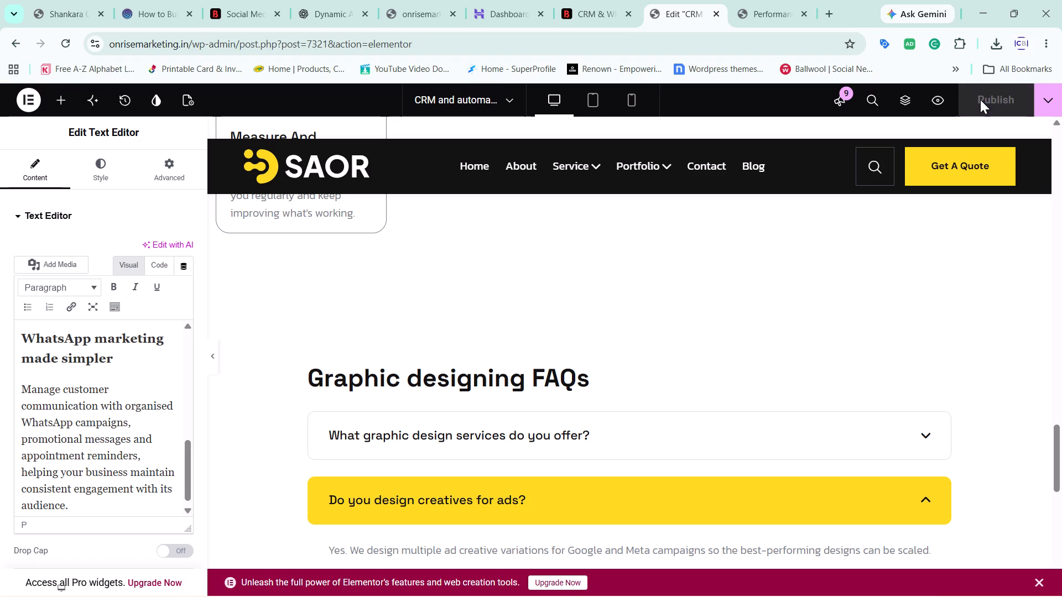
Switch to the open Performance marketing page on the Onrise site.
left_click(769, 0)
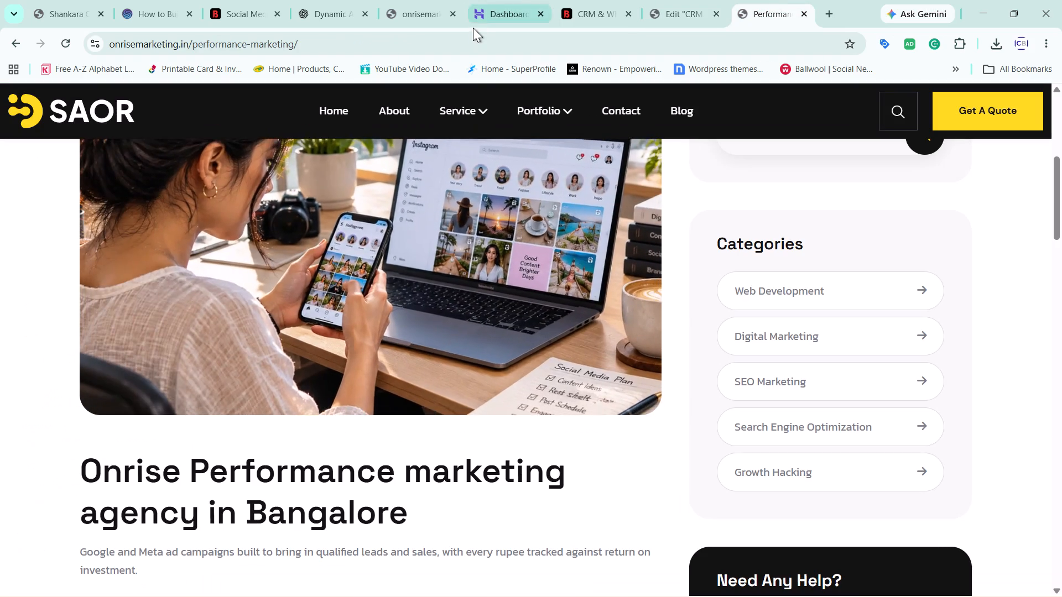
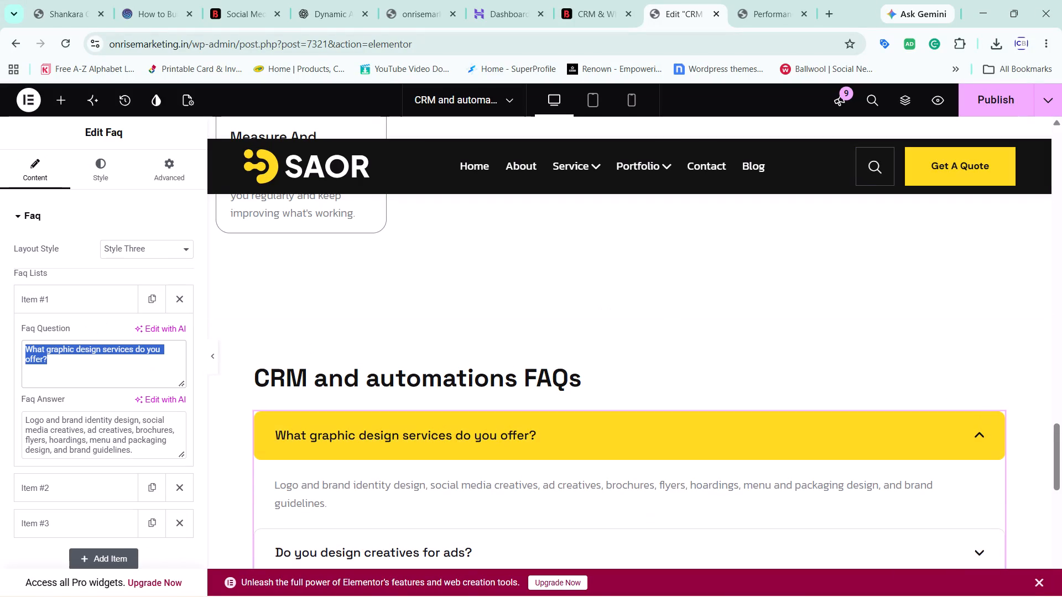
Replace the first FAQ item's question with "Which CRM tools do you work with?".
key("ctrl+v")
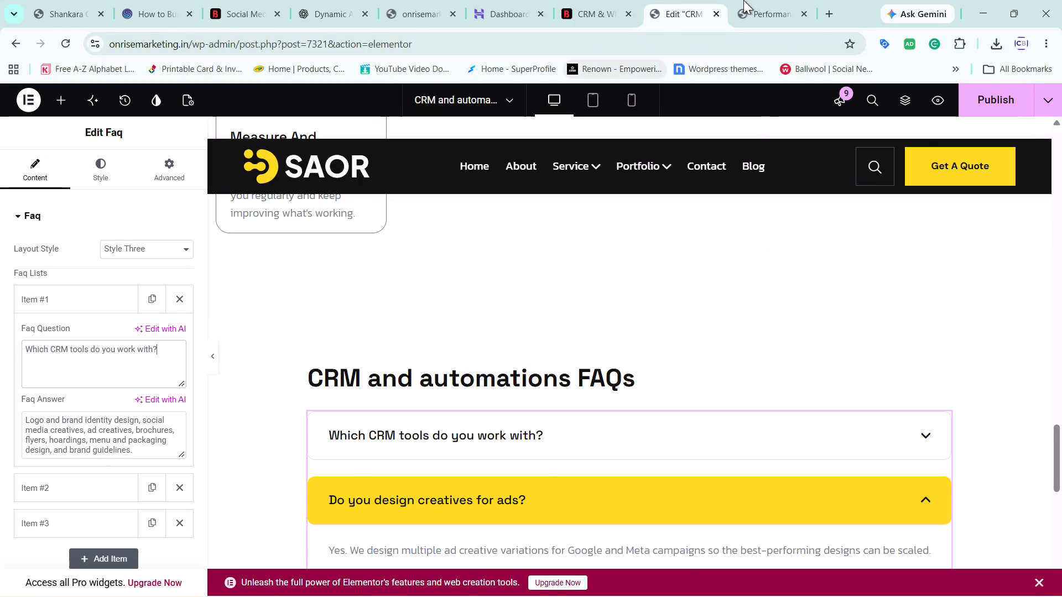
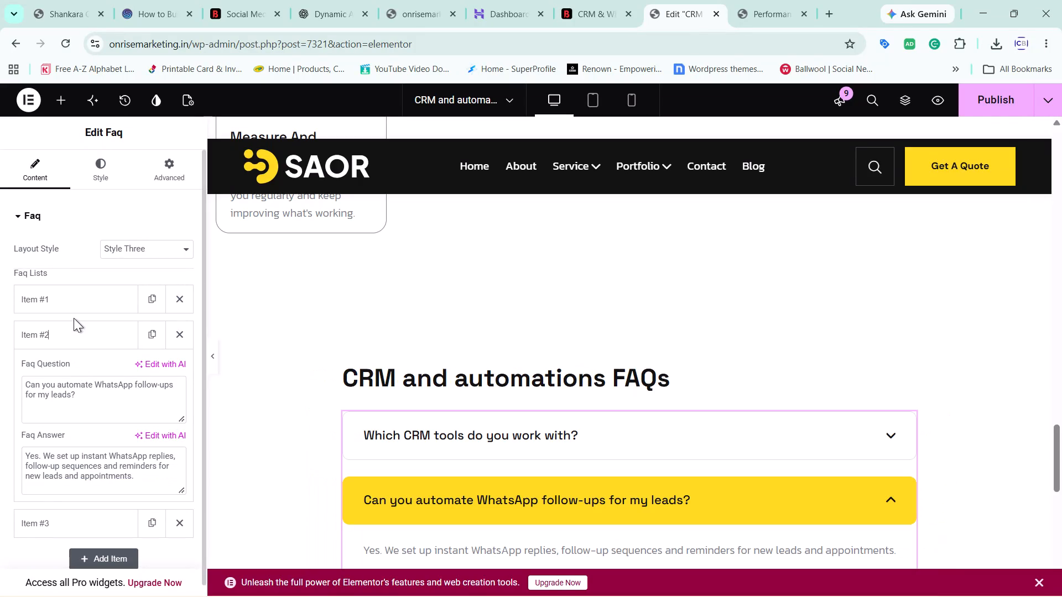
Collapse the second FAQ item, about automating WhatsApp follow-ups, in the FAQ list settings.
left_click(73, 326)
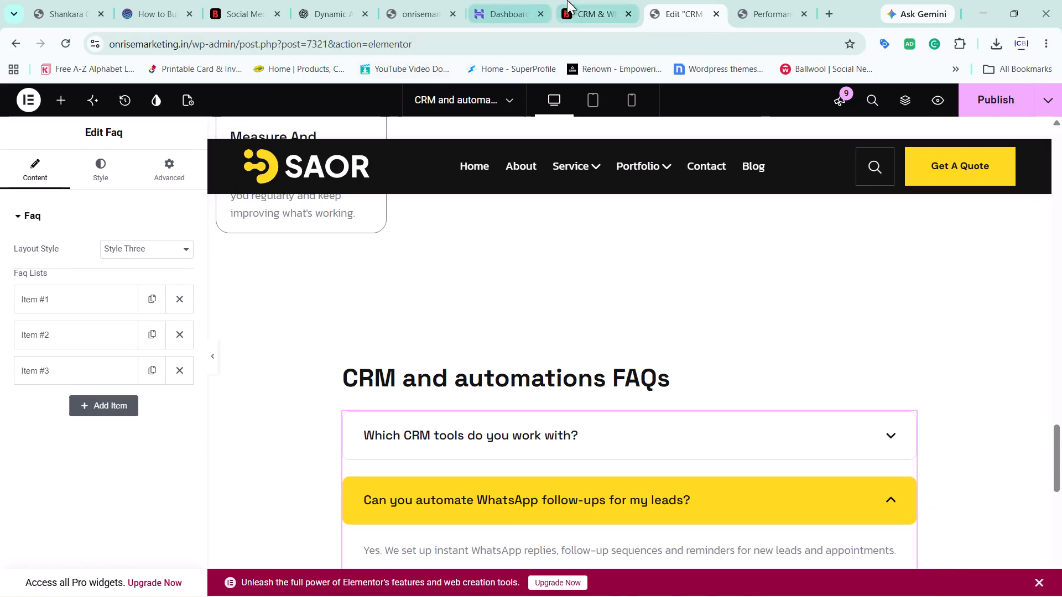
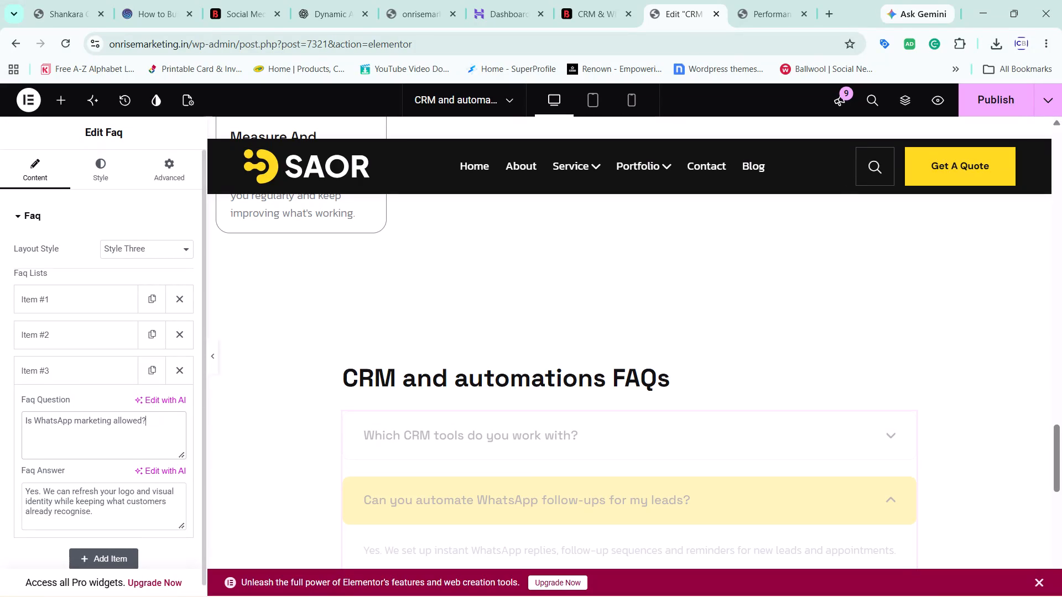
Collapse the third FAQ item and switch to the ChatGPT conversation containing the CRM and automation page copy.
left_click(71, 378)
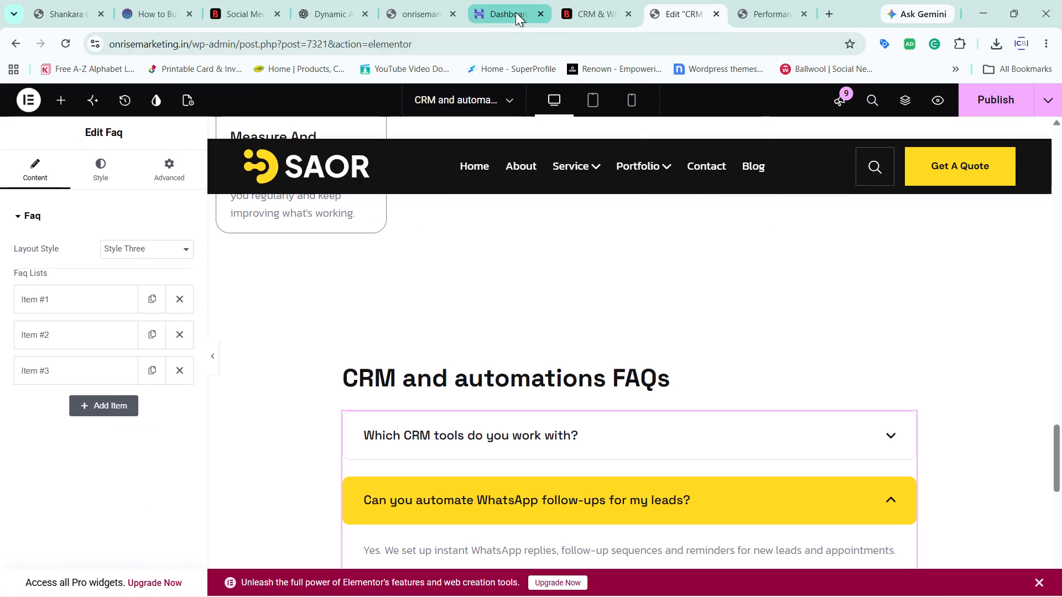
left_click(324, 0)
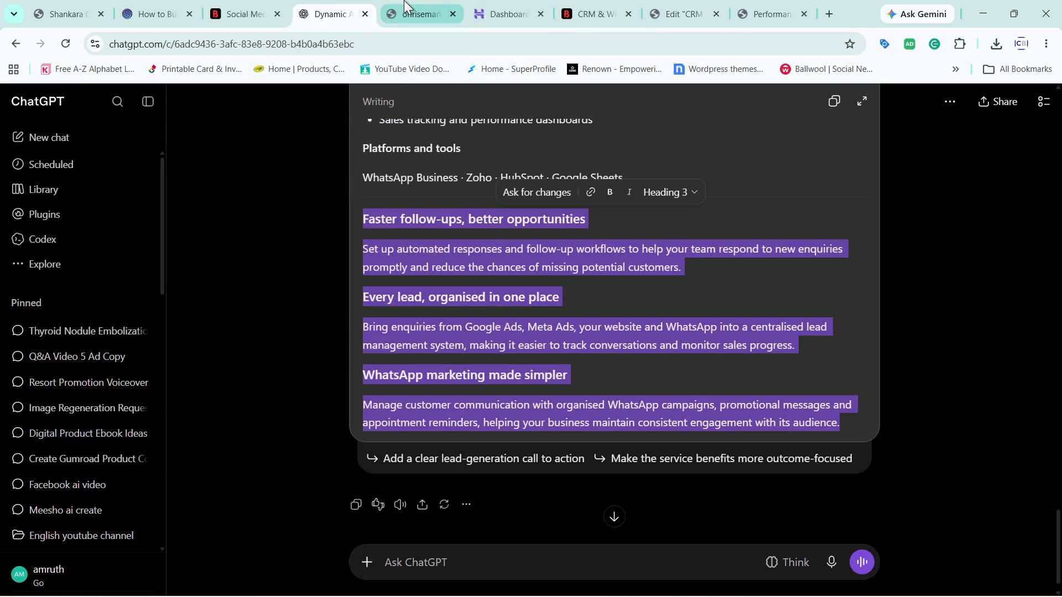
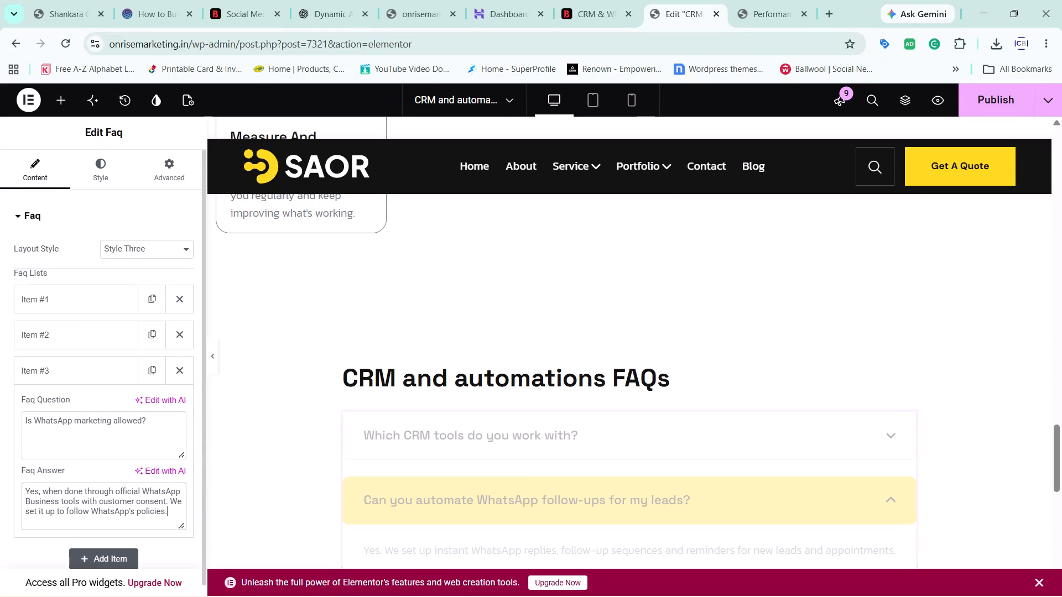
Close the third FAQ item and publish the CRM and automations page with its updated FAQs.
left_click(70, 379)
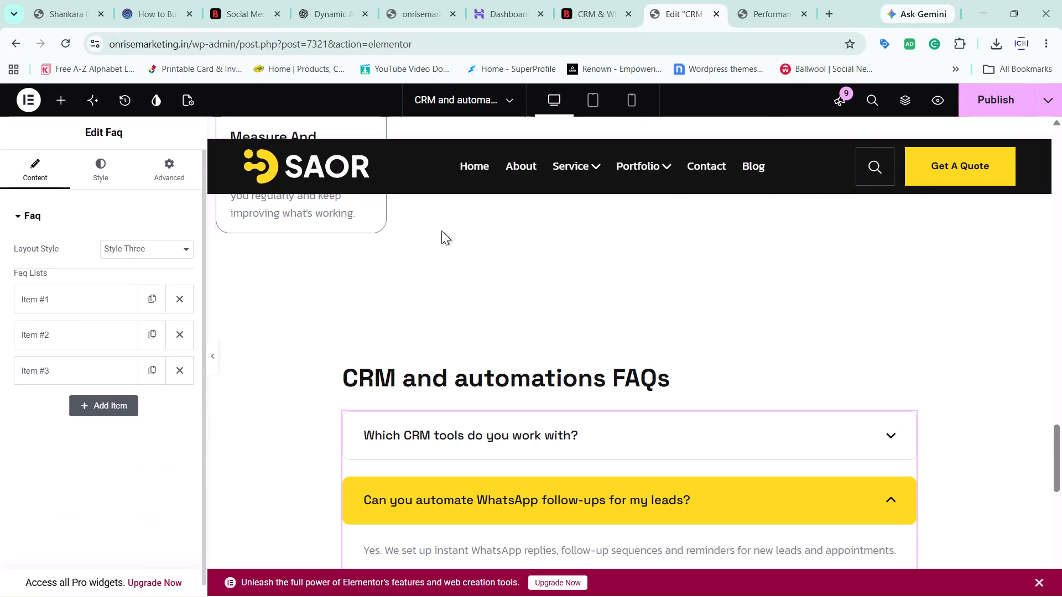
double_click(1004, 95)
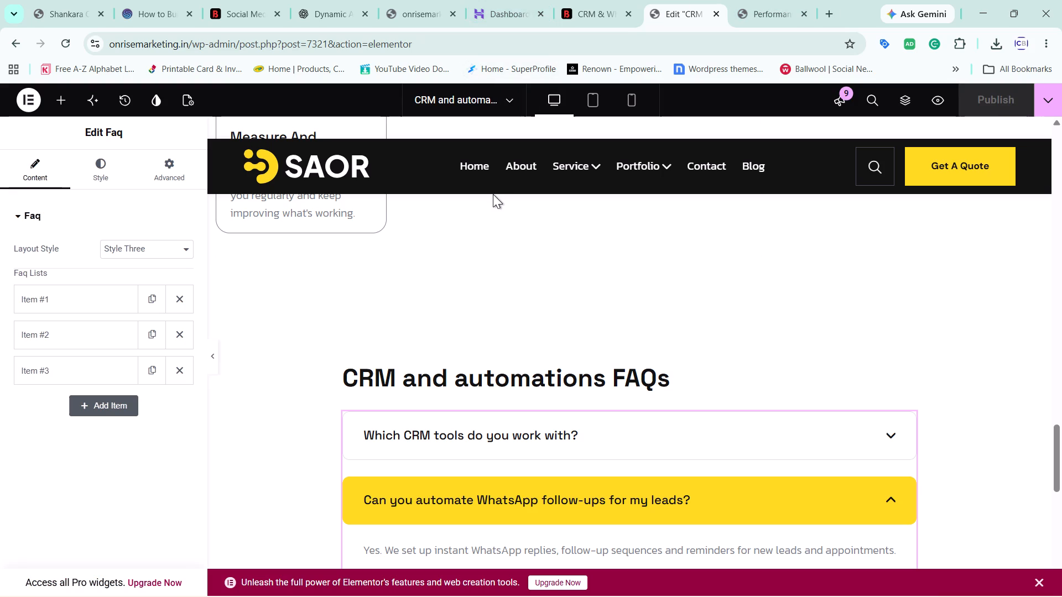
Look over the CRM and automations page from the FAQs back up to the header.
scroll(502, 467, "up", 12)
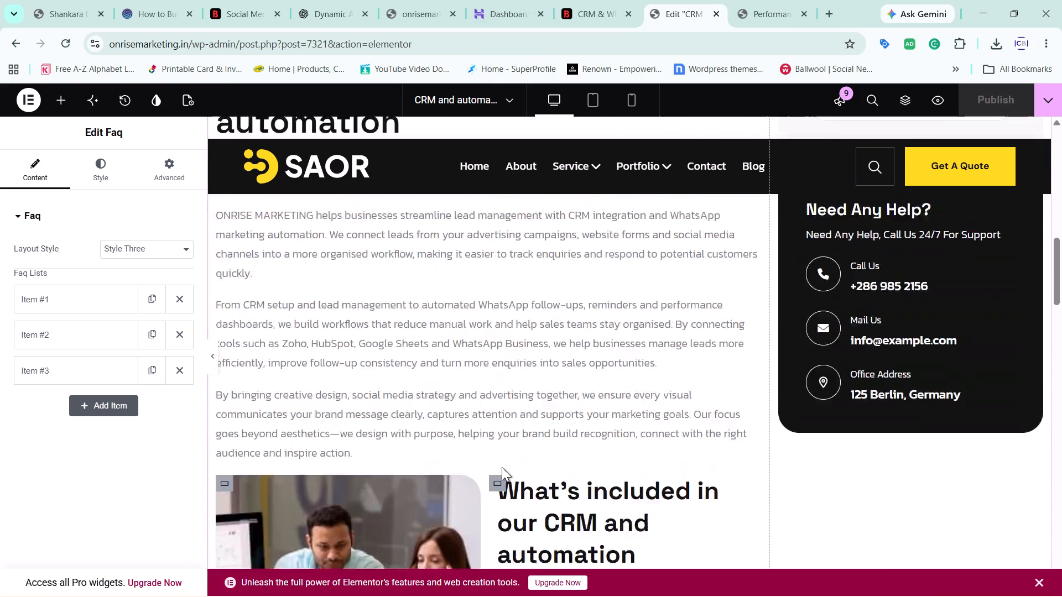
scroll(502, 467, "up", 6)
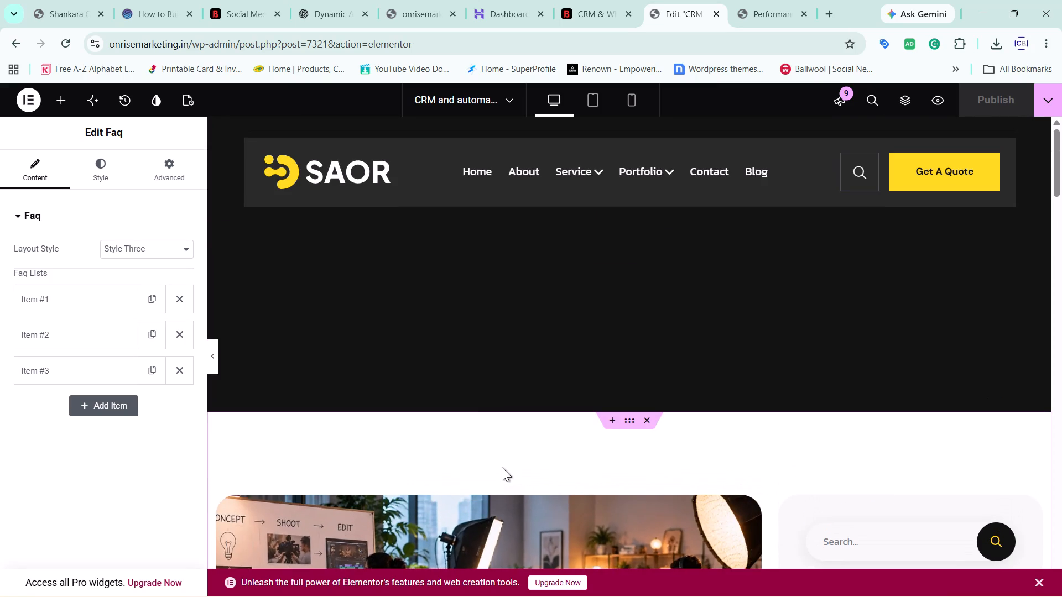
Leave the page editor and add the CRM and automations page to the site's Primary Menu.
left_click(17, 44)
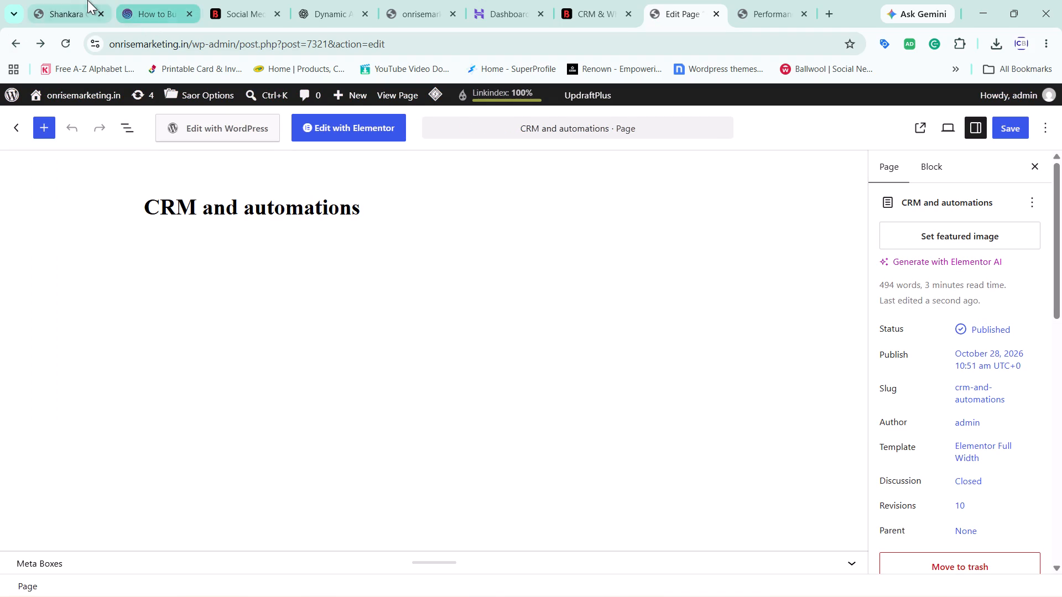
left_click(19, 50)
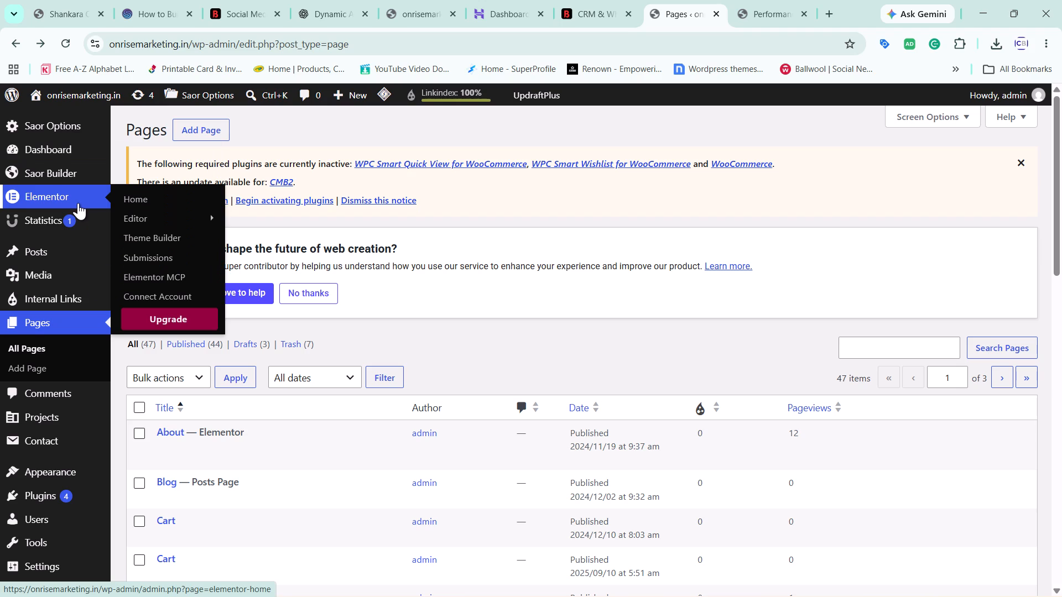
scroll(268, 409, "down", 2)
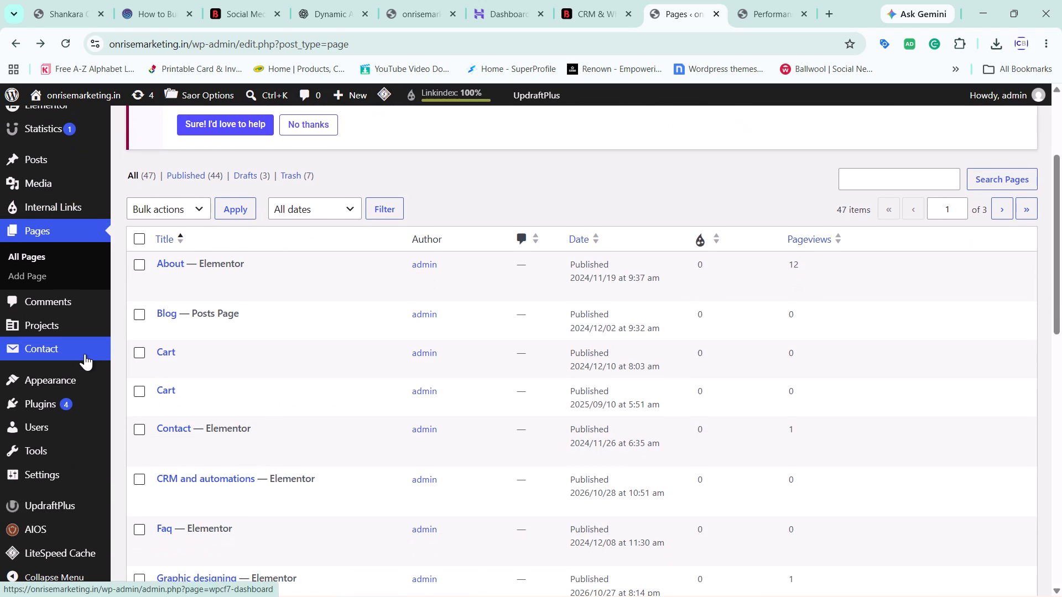
left_click(145, 456)
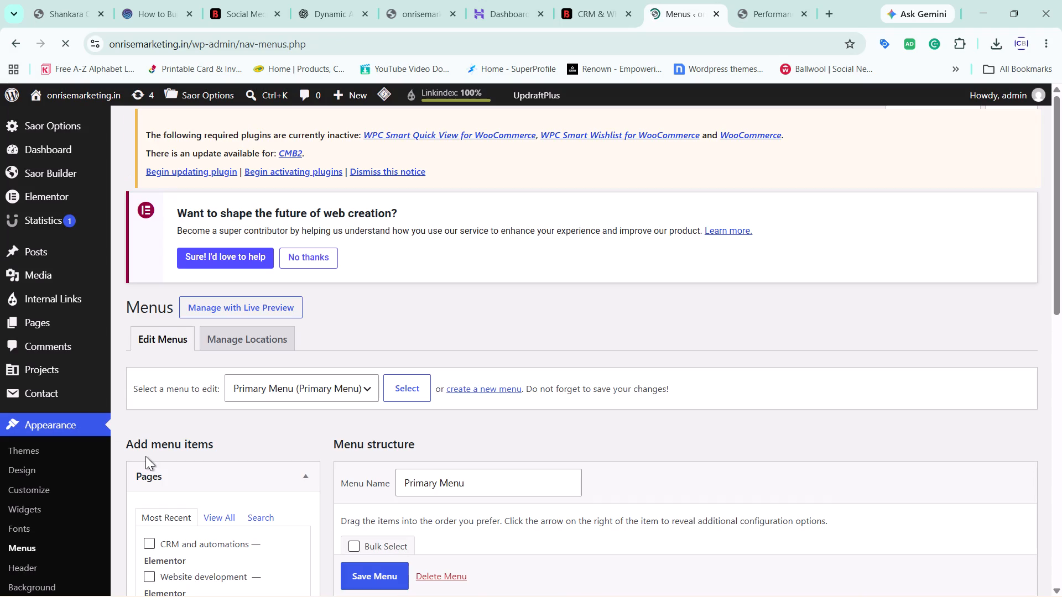
scroll(383, 460, "down", 5)
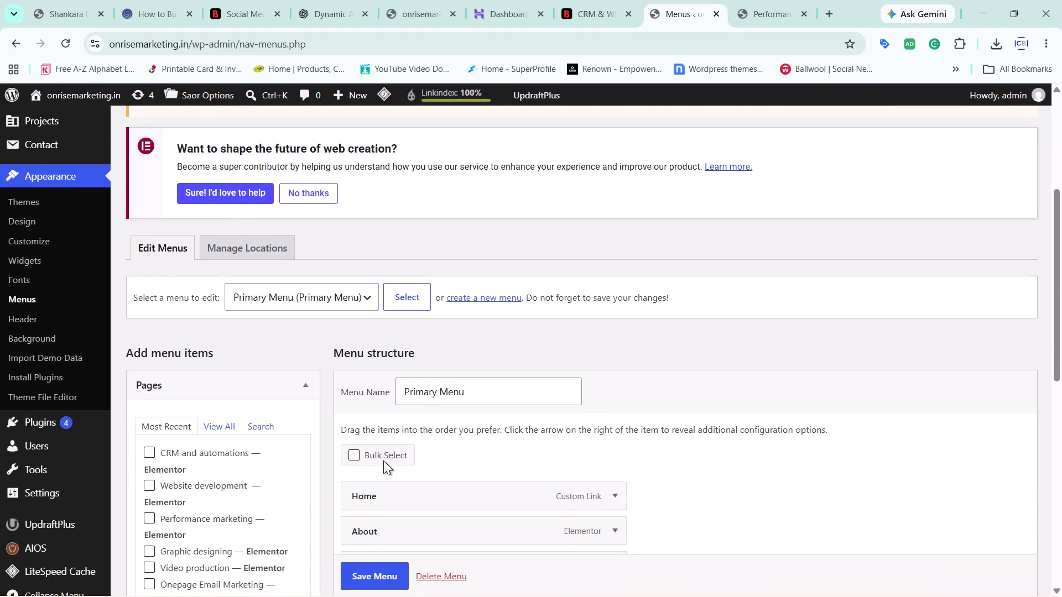
scroll(383, 460, "down", 2)
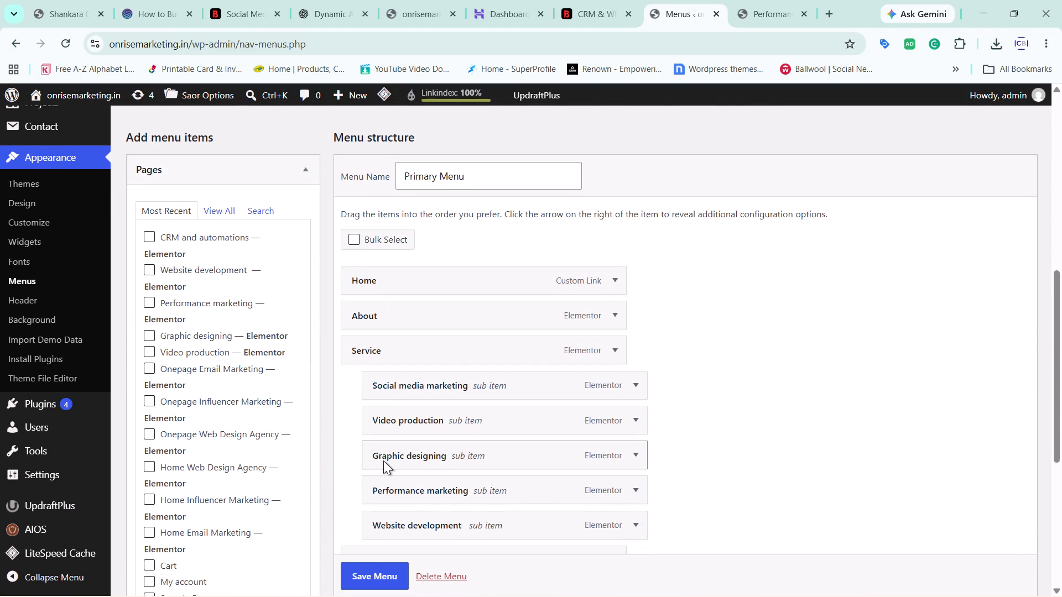
scroll(383, 460, "up", 1)
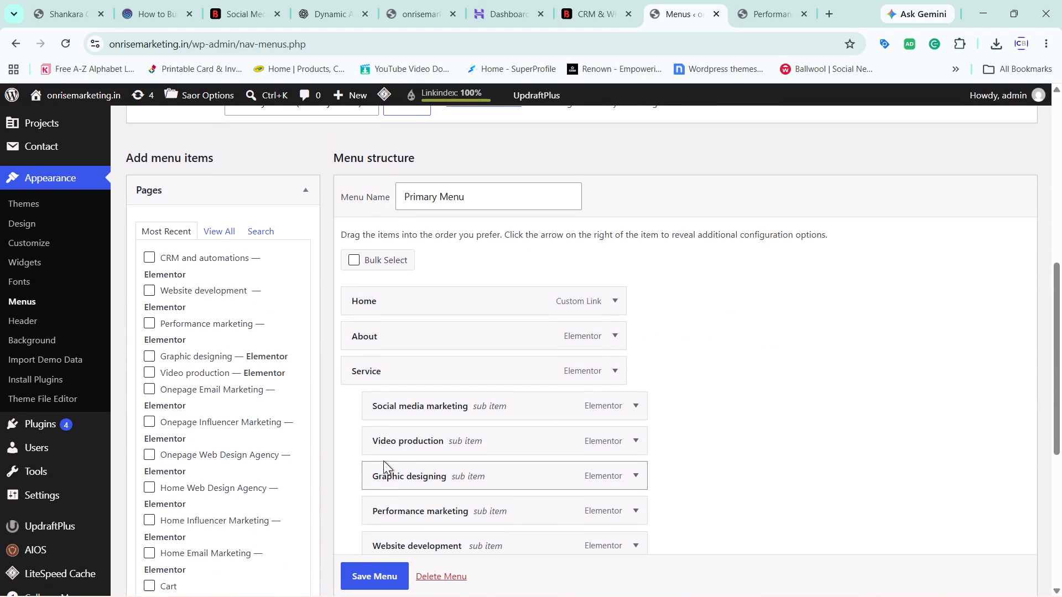
scroll(383, 460, "up", 1)
left_click(145, 260)
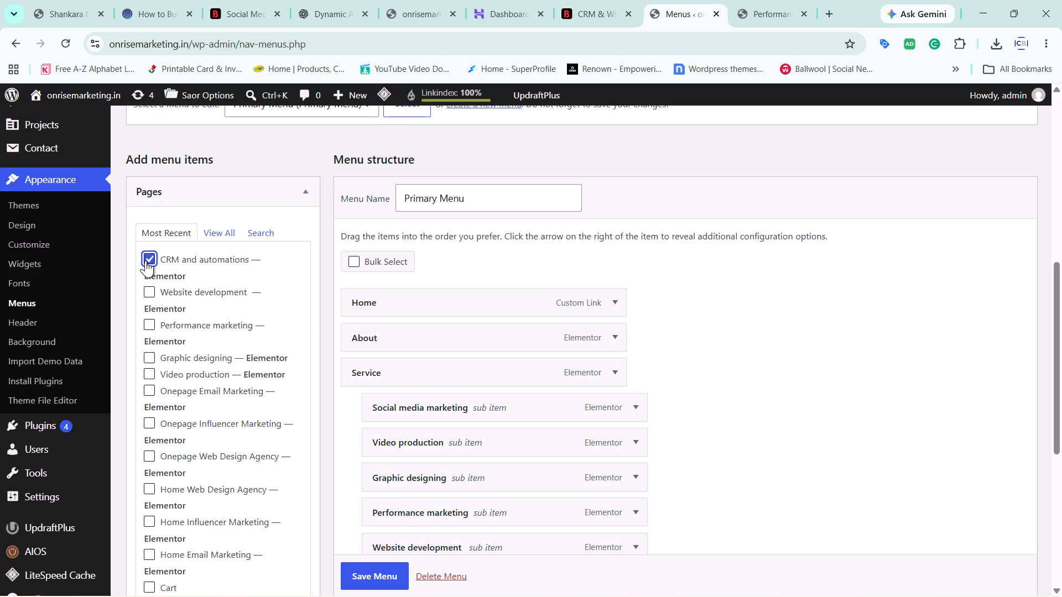
scroll(279, 450, "down", 2)
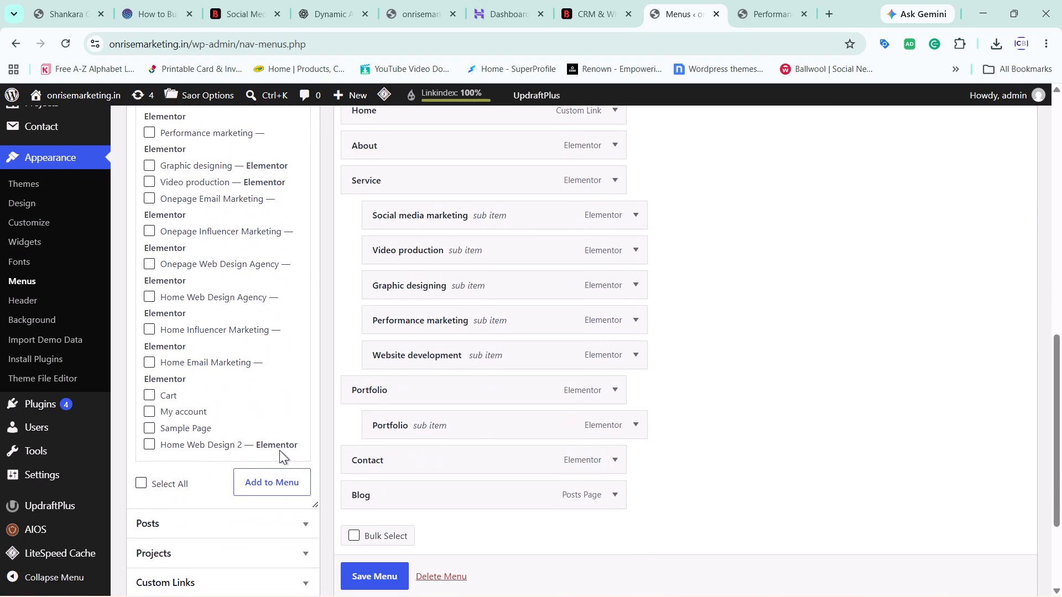
left_click(269, 481)
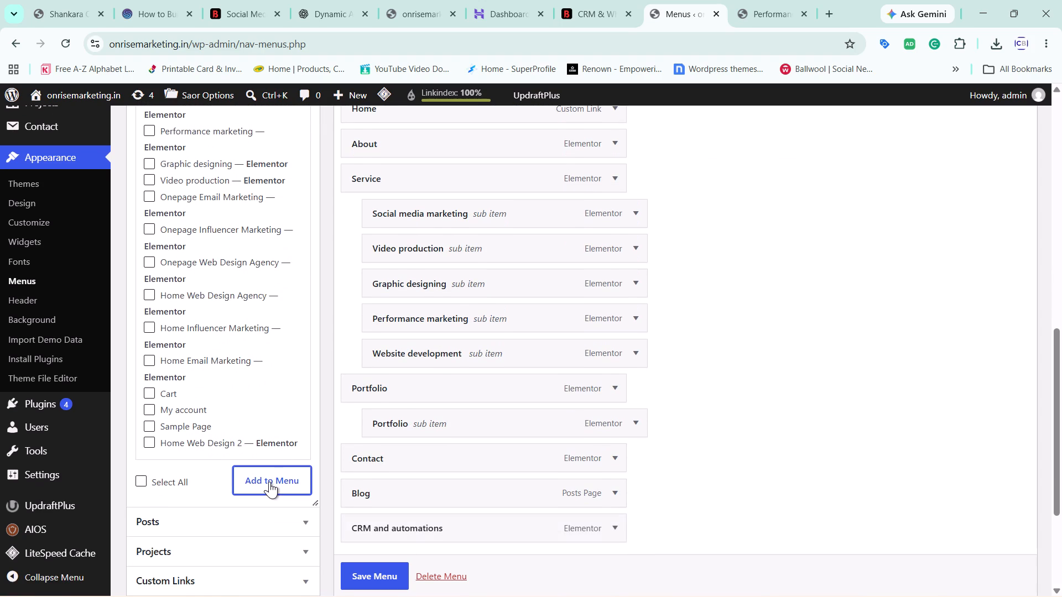
Nest the CRM and automations item under Service, directly below Website development, and save the Primary Menu.
left_click_drag(383, 527, 422, 341)
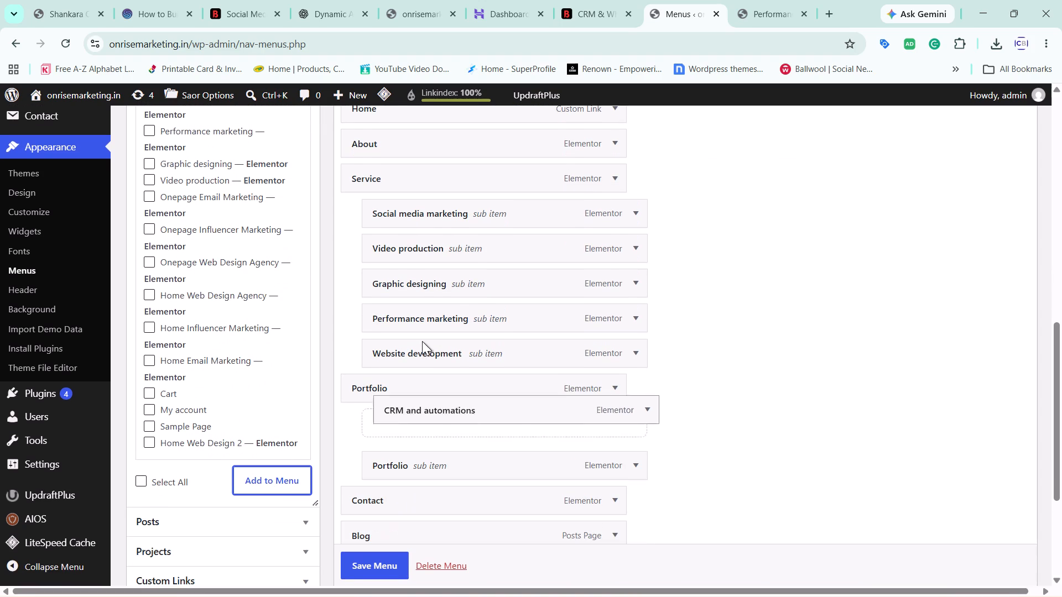
left_click_drag(422, 341, 408, 389)
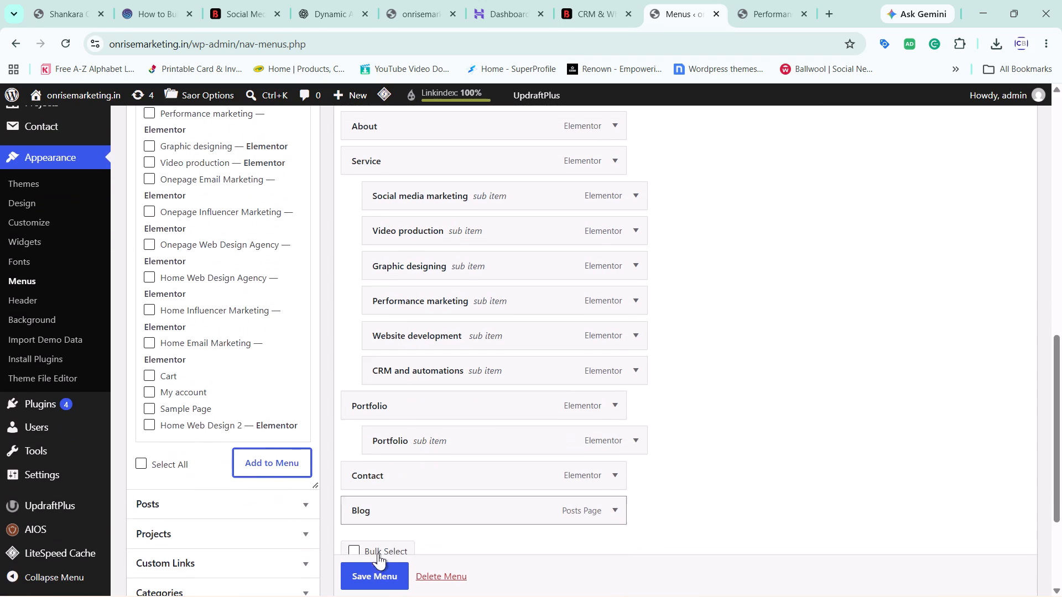
left_click(369, 574)
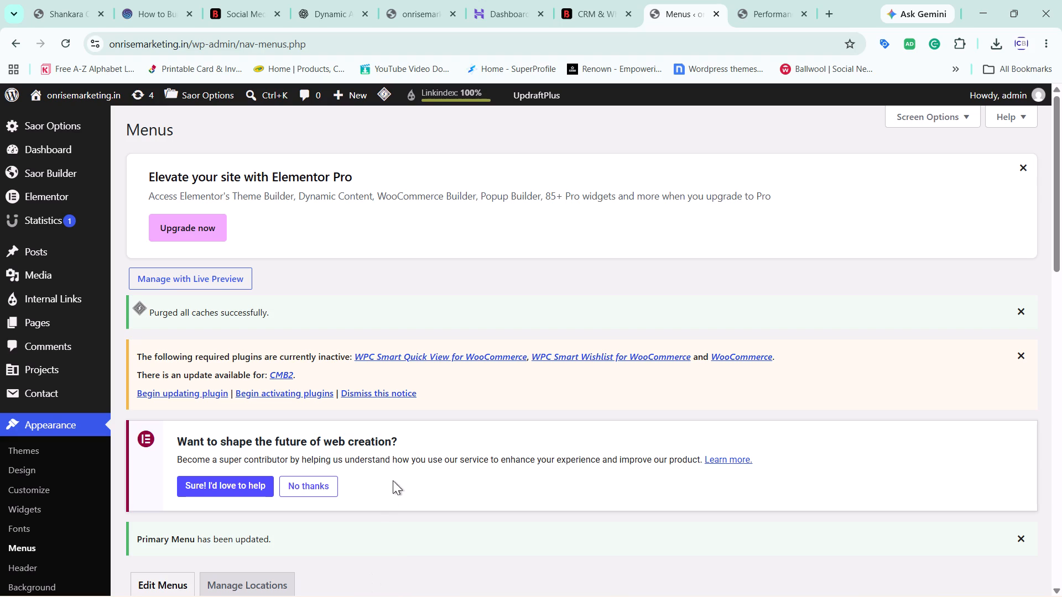
Start a new UpdraftPlus backup of the site that includes both the database and the files.
scroll(430, 457, "down", 3)
scroll(430, 457, "up", 4)
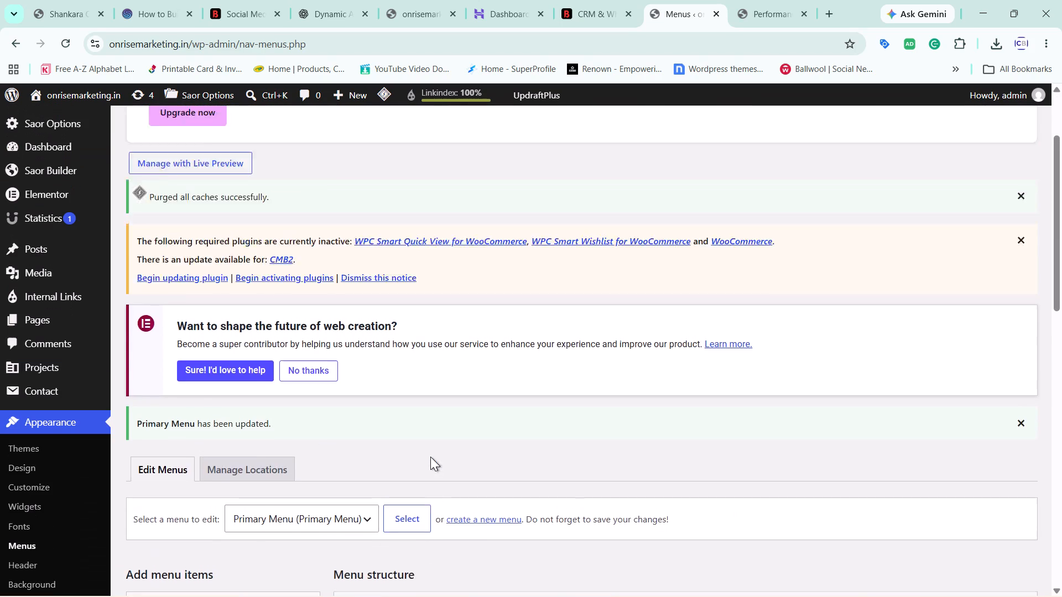
scroll(430, 457, "up", 1)
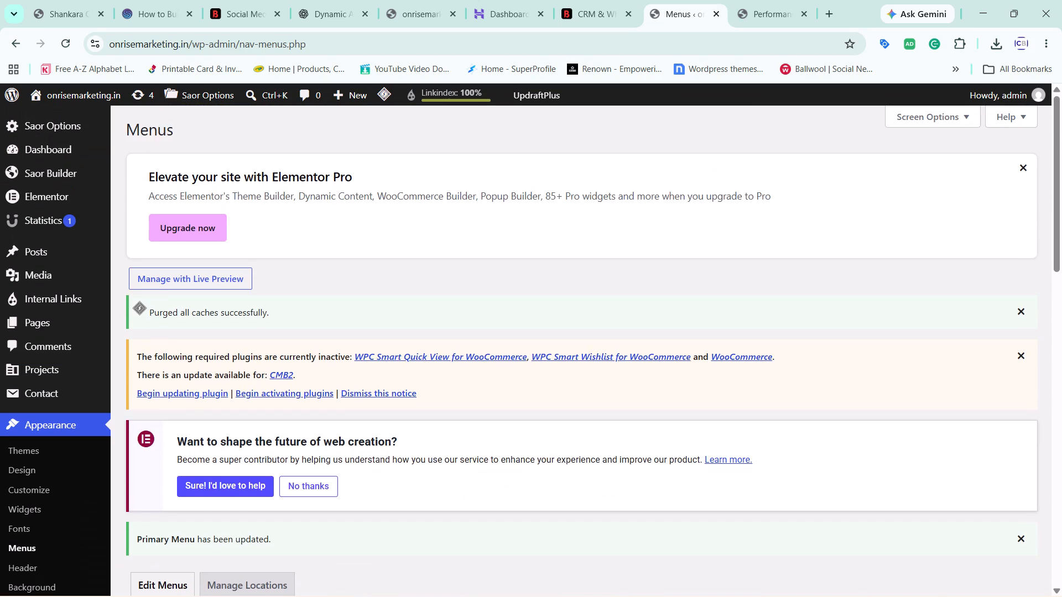
scroll(206, 358, "down", 5)
scroll(40, 463, "down", 2)
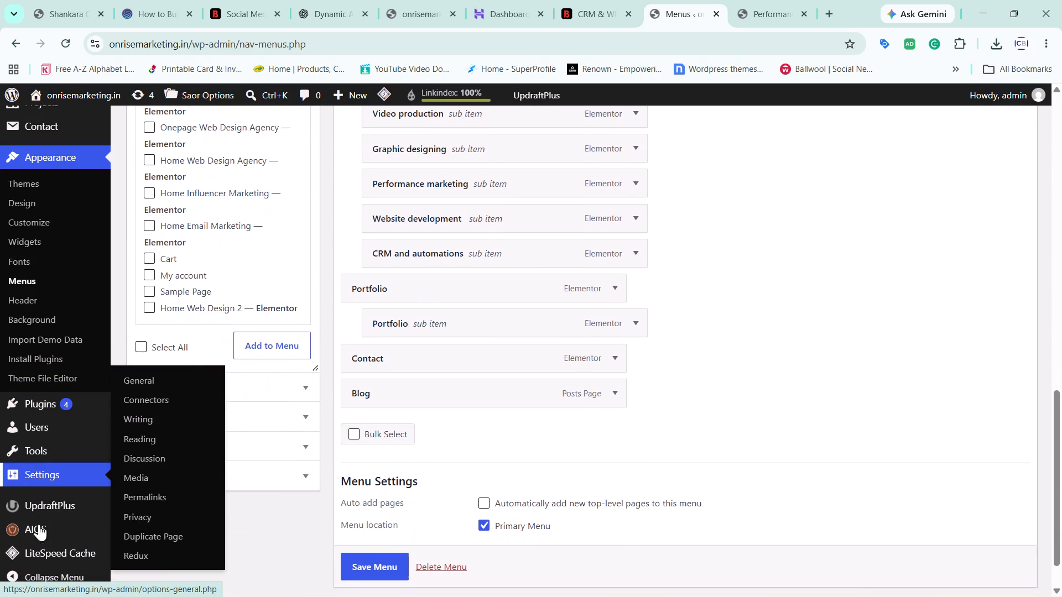
left_click(71, 507)
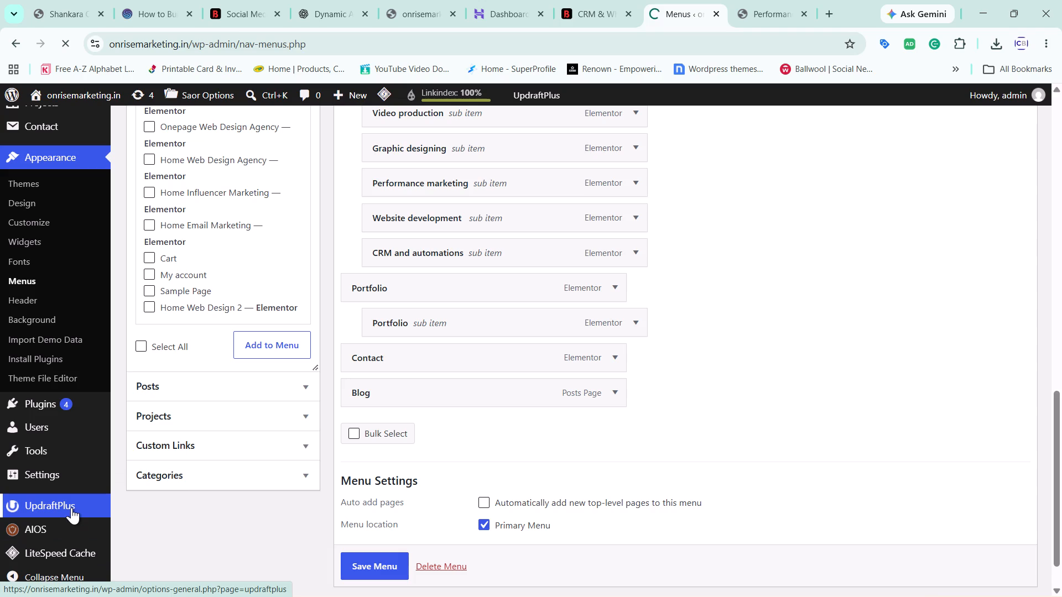
scroll(506, 475, "down", 3)
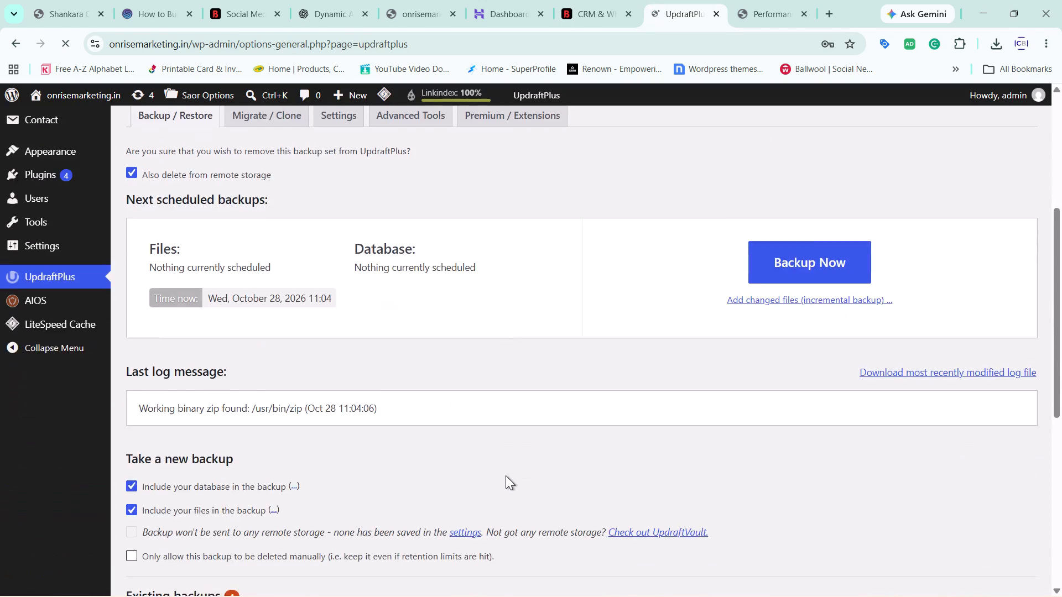
scroll(506, 475, "down", 4)
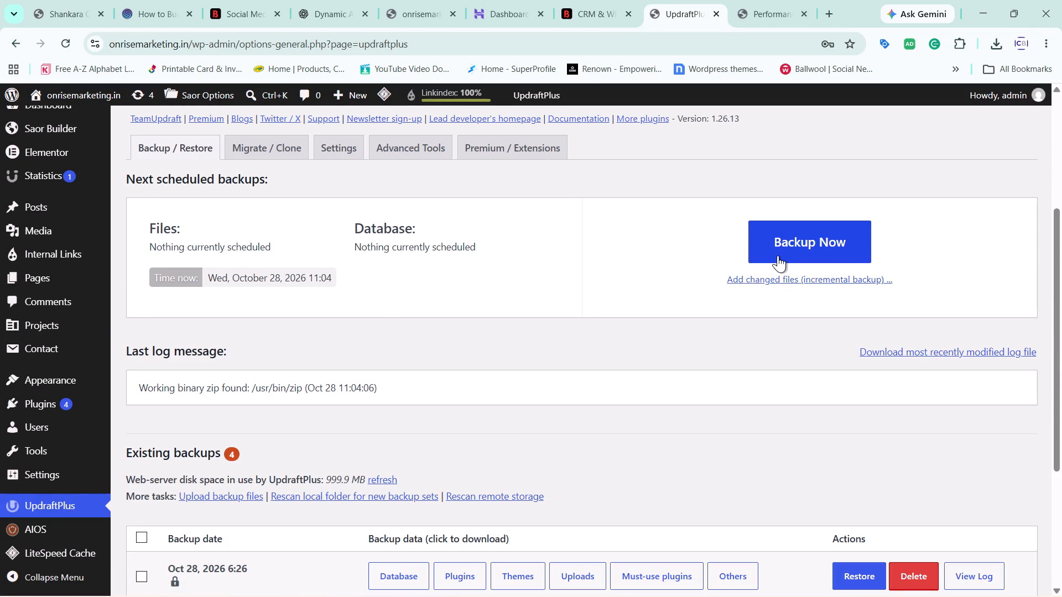
left_click(778, 255)
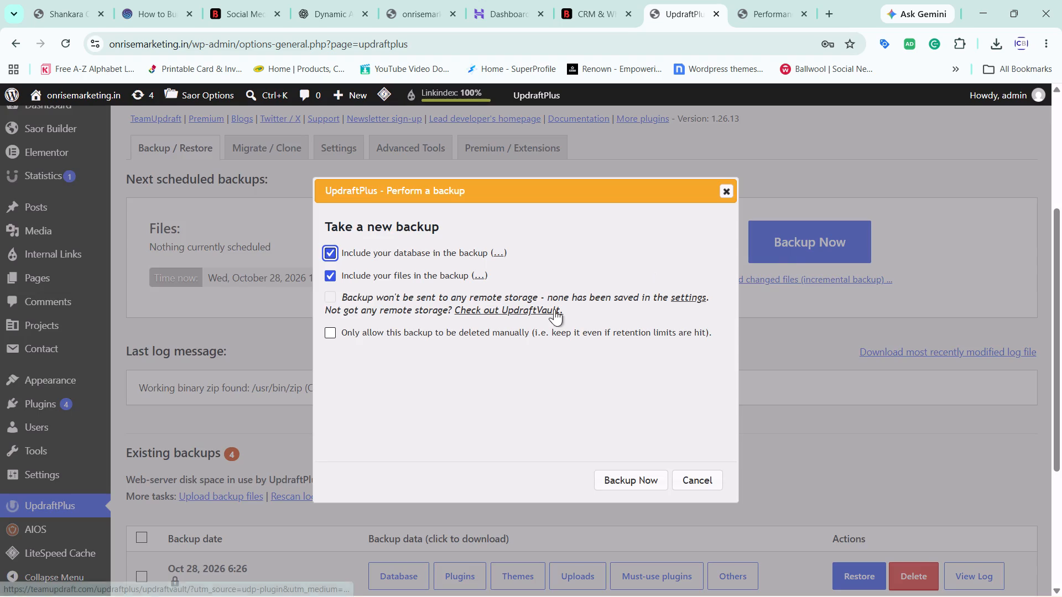
left_click(603, 475)
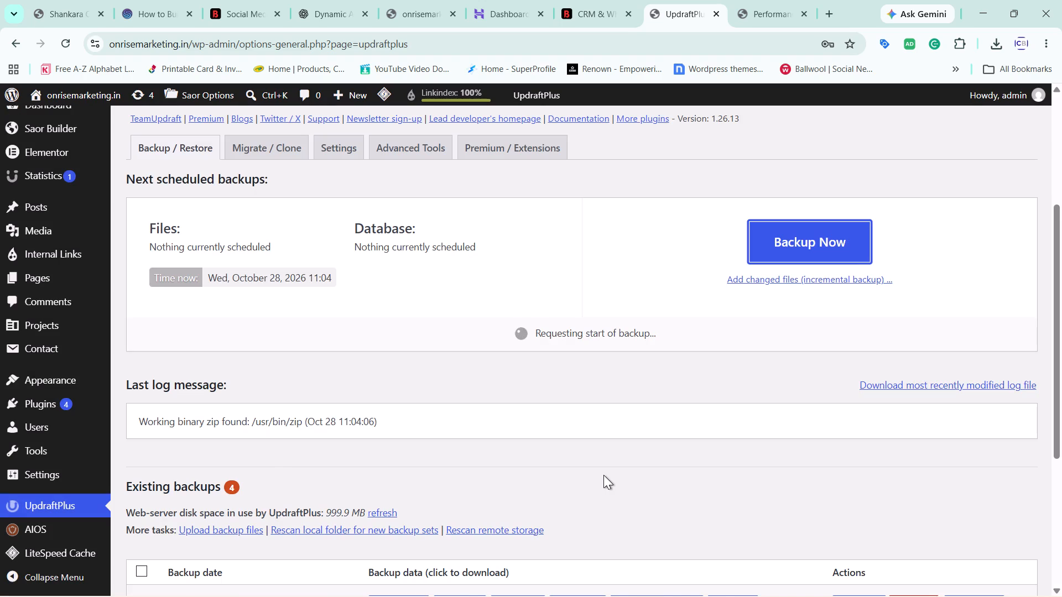
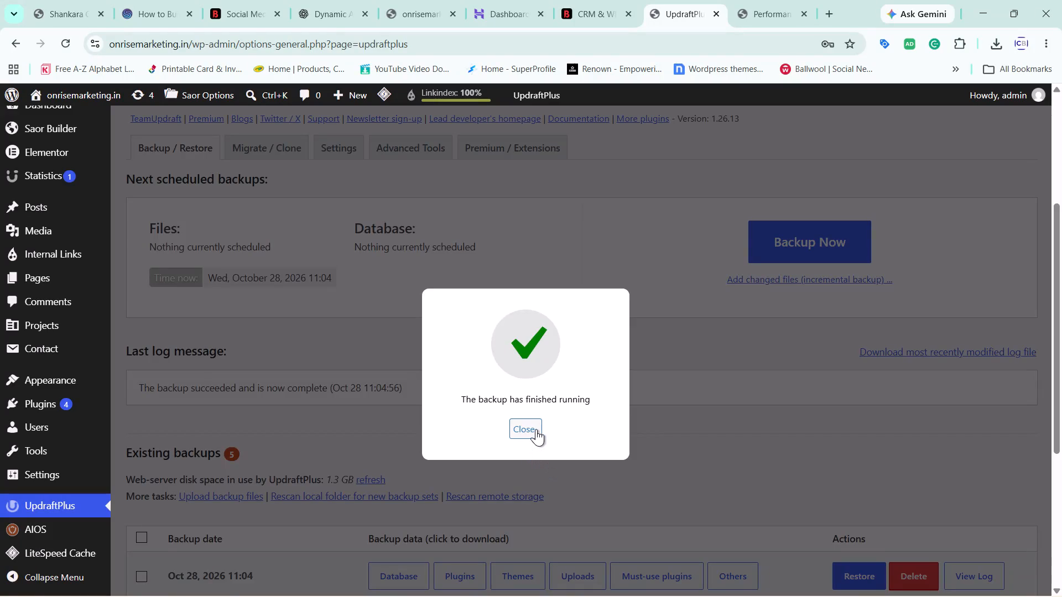
Dismiss the backup notice and check the new backup's entry in the existing backups list.
left_click(536, 429)
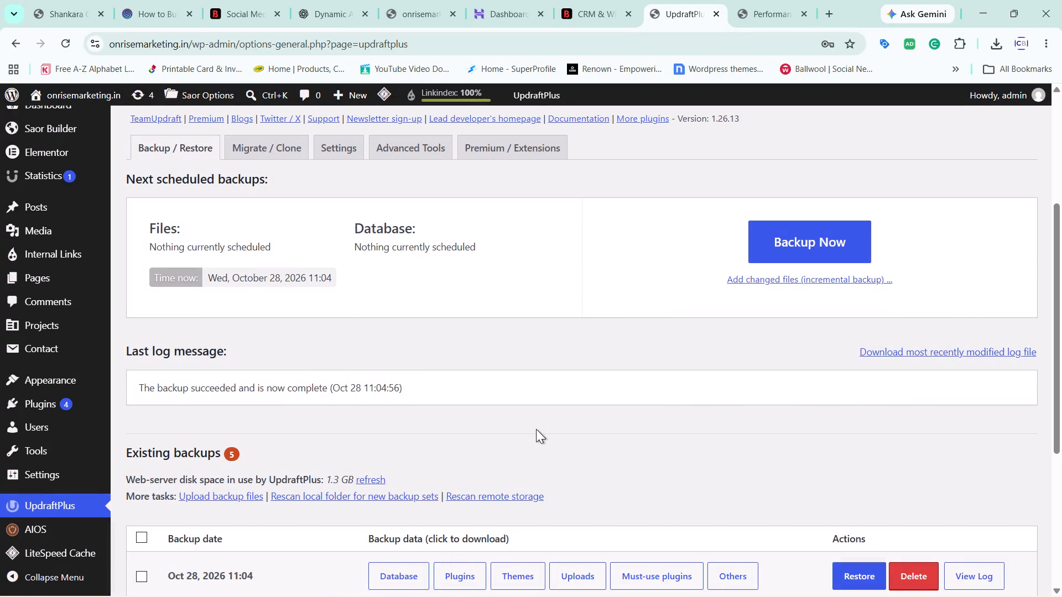
scroll(674, 474, "down", 2)
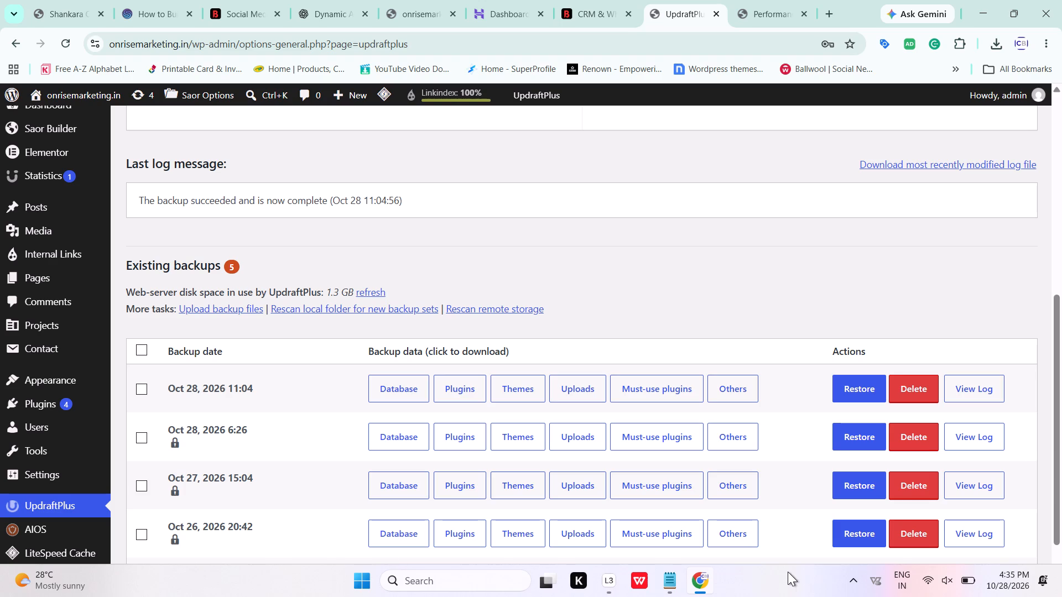
On the live site, go to the home page and open the CRM And Automations page from the Service navigation.
left_click(759, 0)
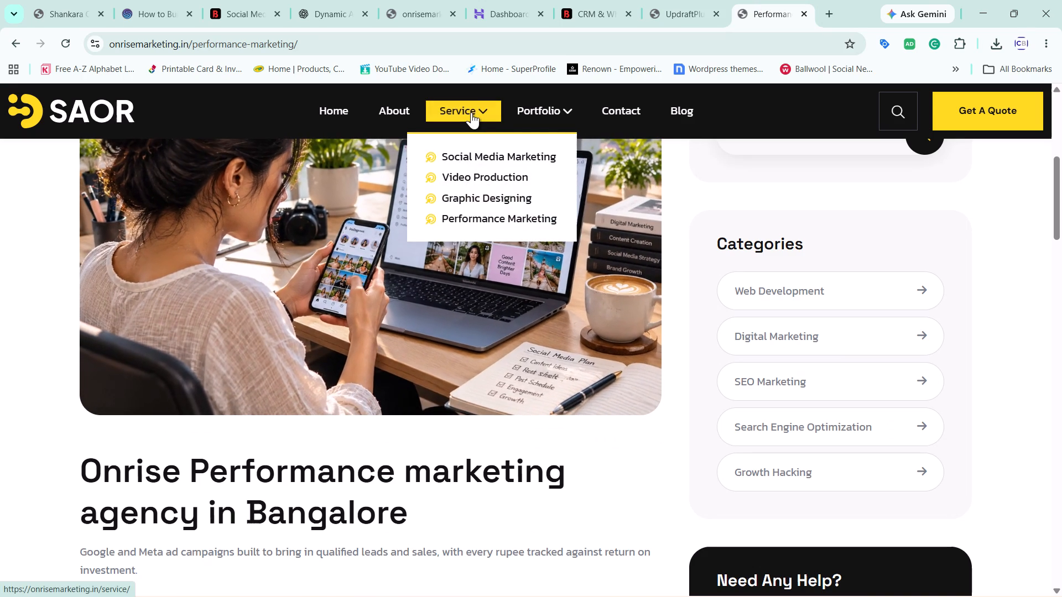
scroll(309, 282, "up", 6)
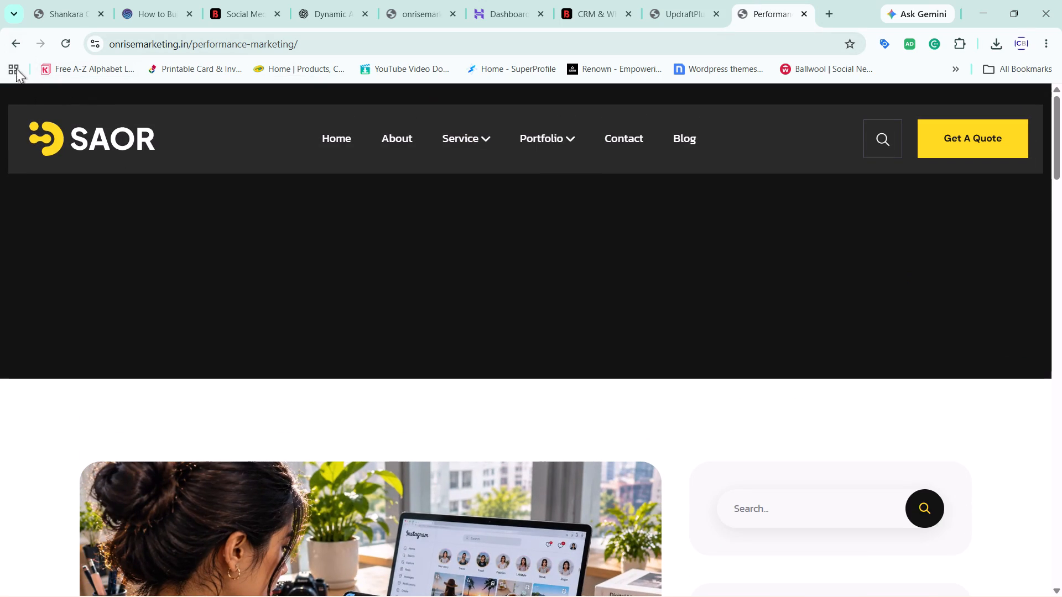
left_click(104, 139)
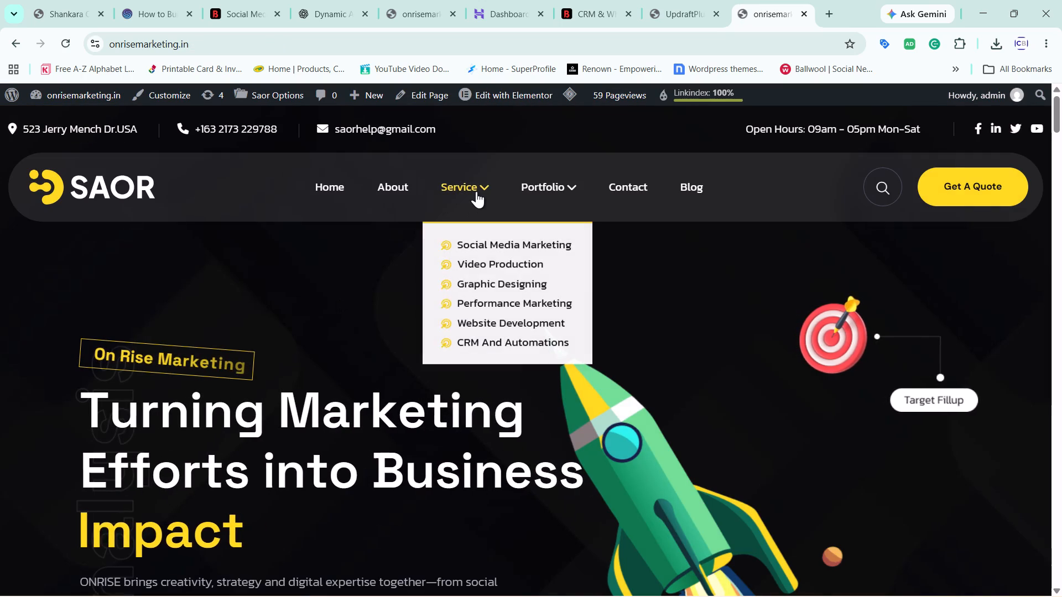
left_click(492, 348)
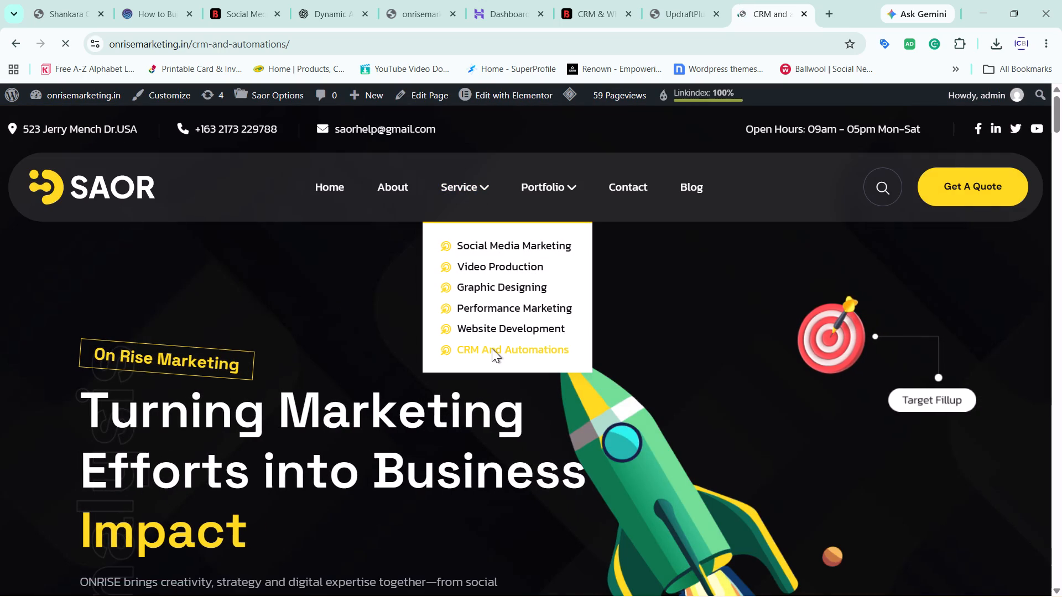